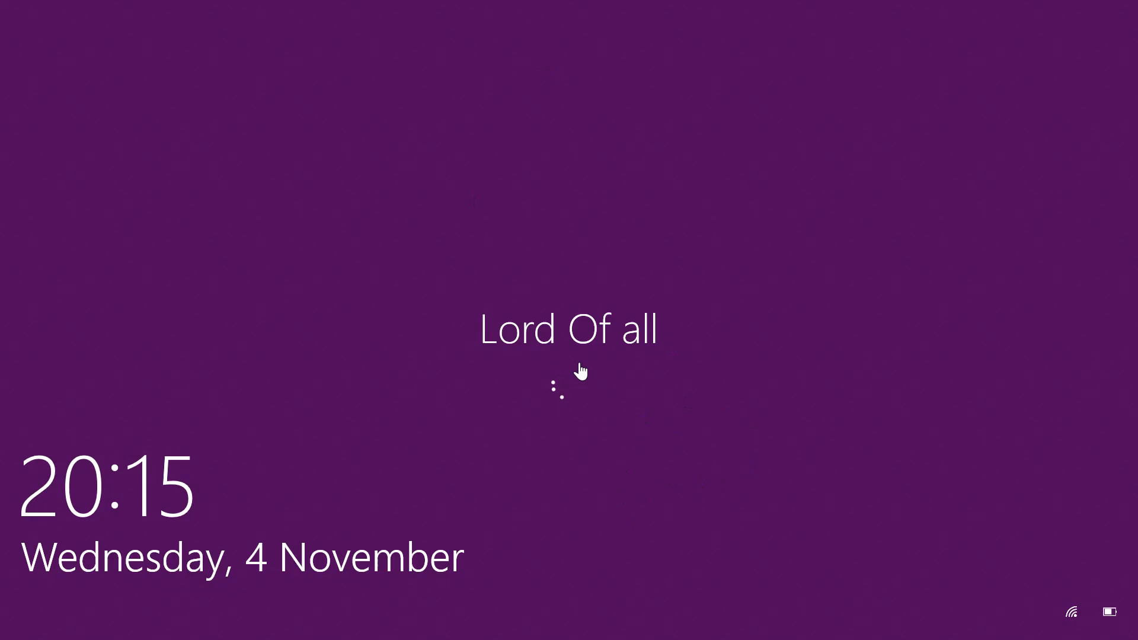
Dismiss the lock screen and bring up the GoCharting chart of TEJASNET in the browser.
left_click(631, 318)
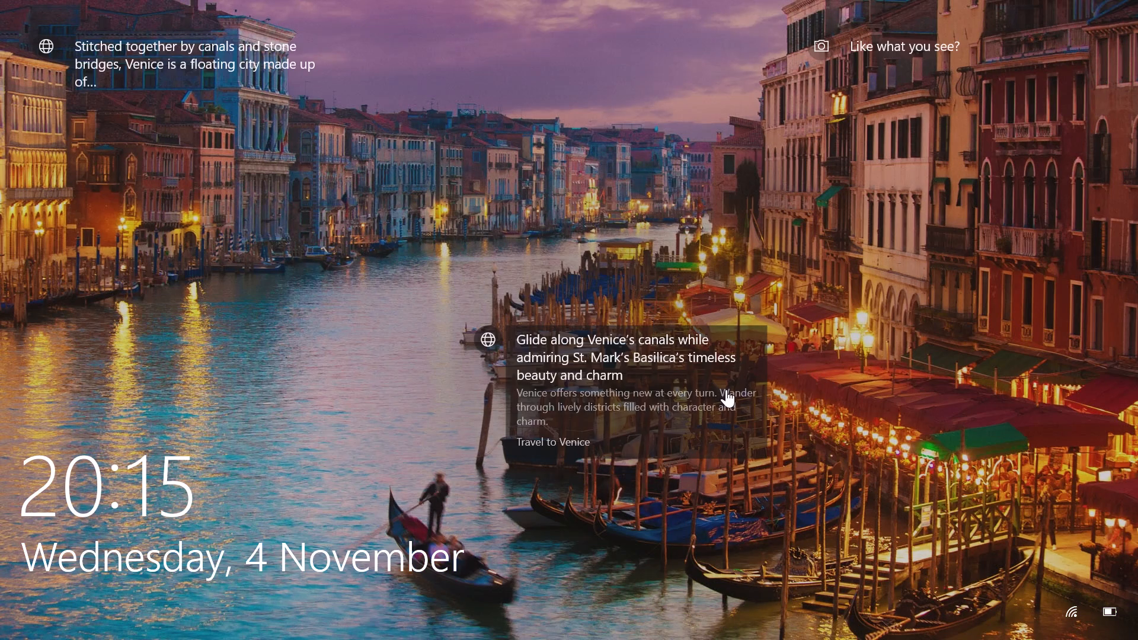
double_click(541, 235)
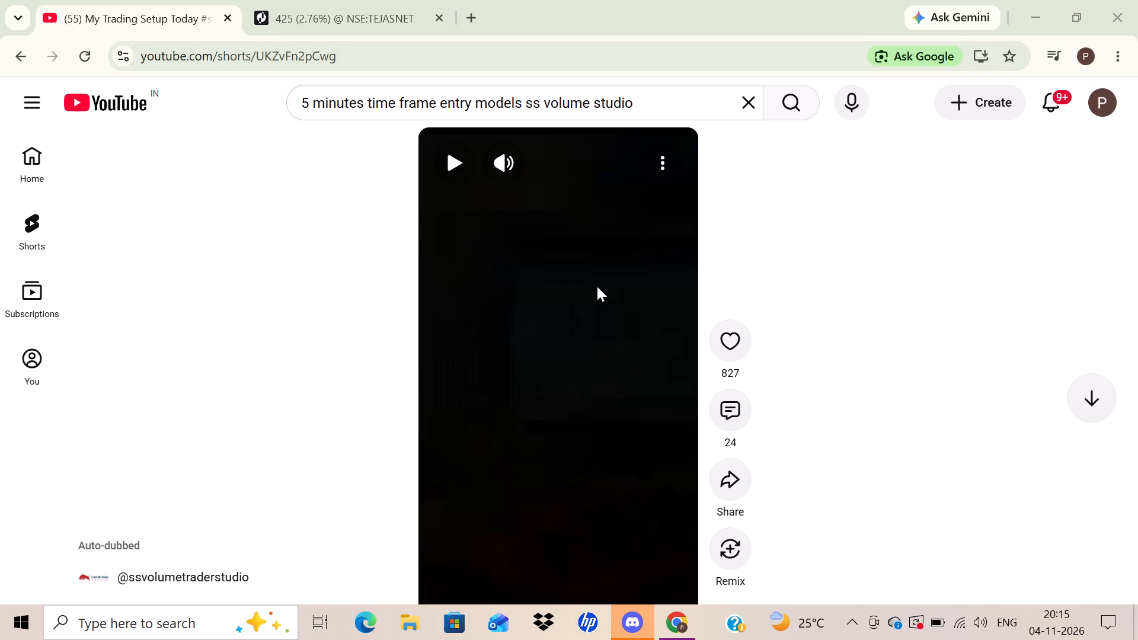
left_click(330, 17)
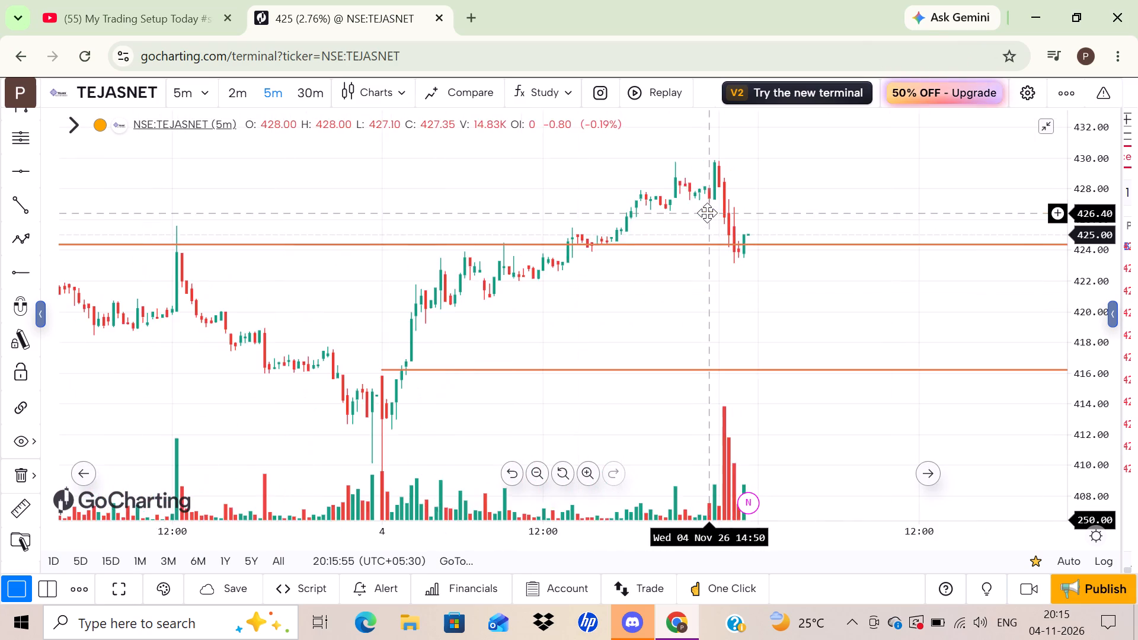
Show the TEJASNET chart at the daily interval and examine the latest candles around the two existing horizontal rays.
scroll(707, 213, "up", 1)
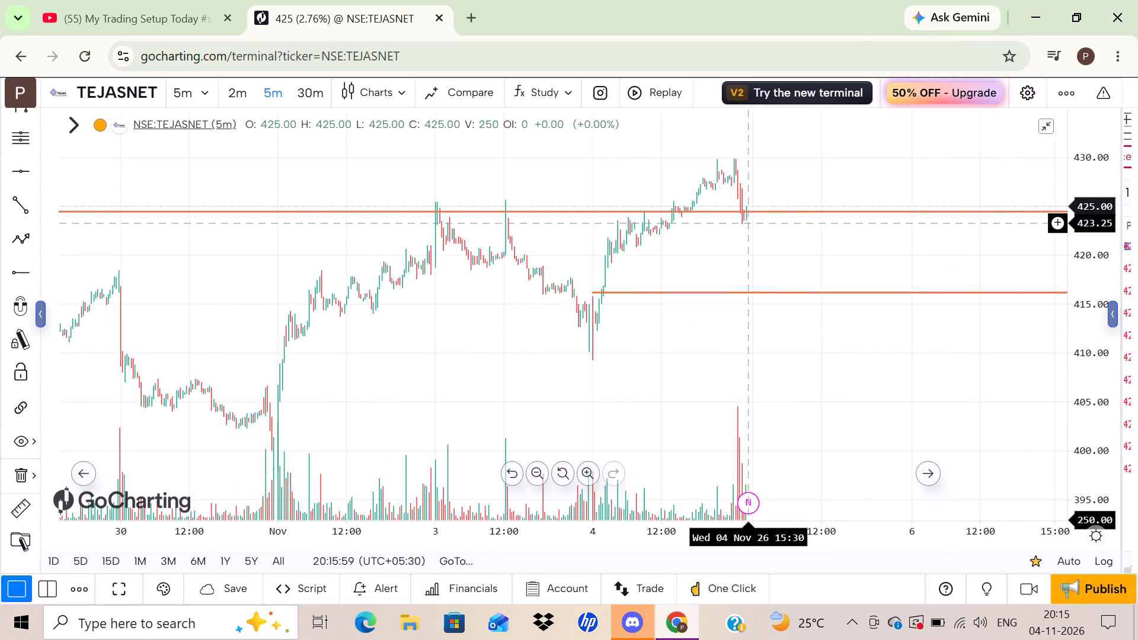
left_click(184, 95)
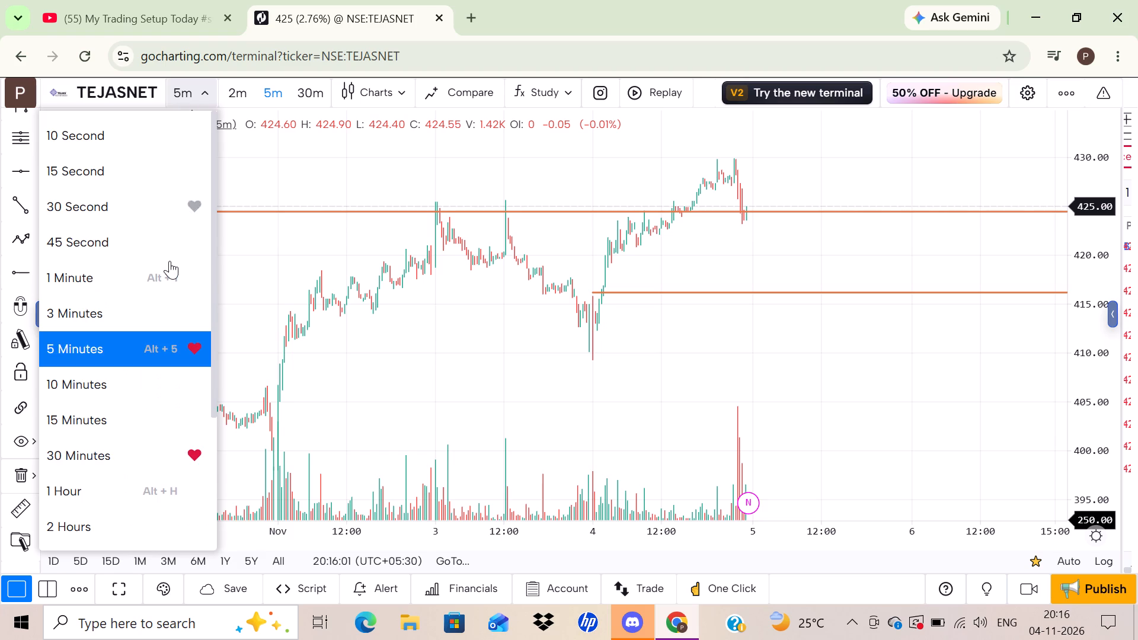
scroll(170, 261, "down", 2)
left_click(89, 412)
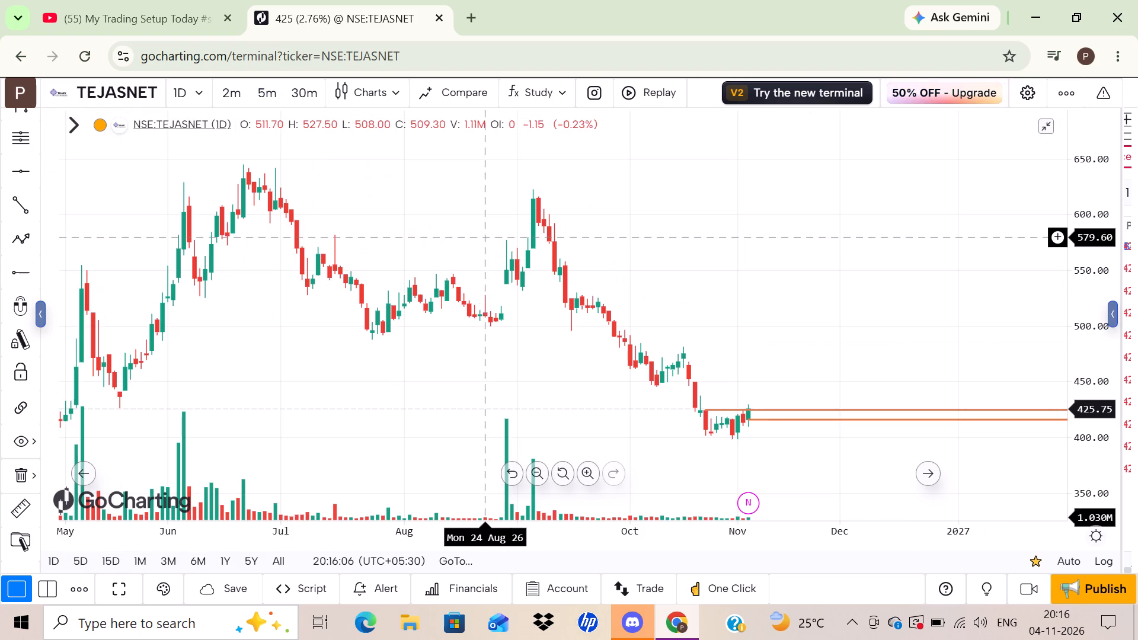
scroll(481, 241, "up", 1)
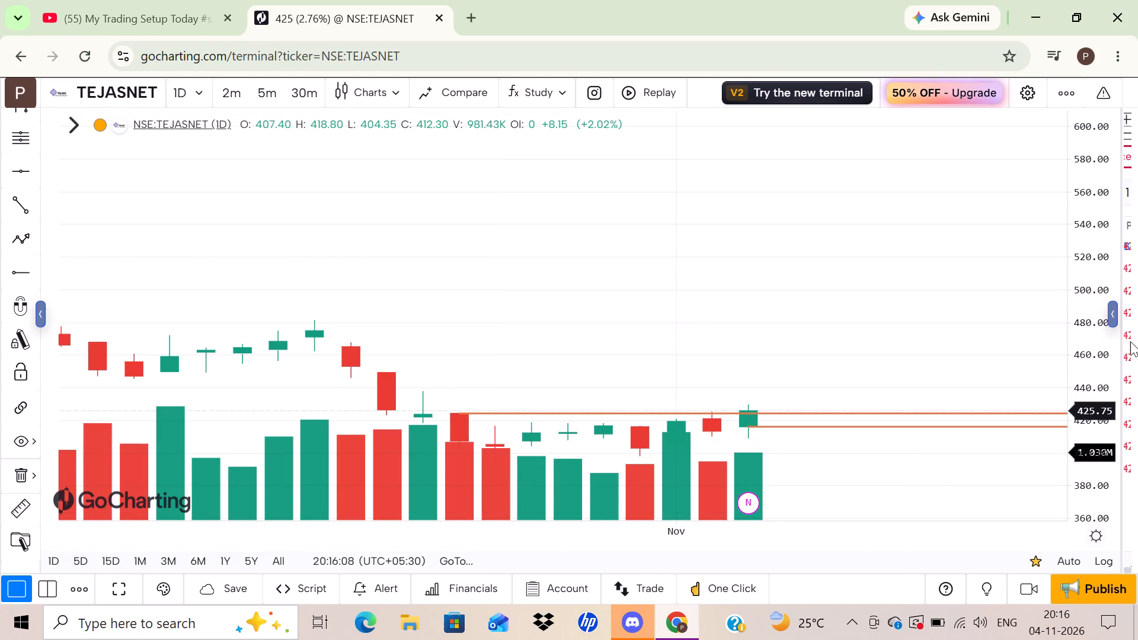
left_click_drag(1099, 348, 1036, 184)
left_click_drag(784, 333, 824, 175)
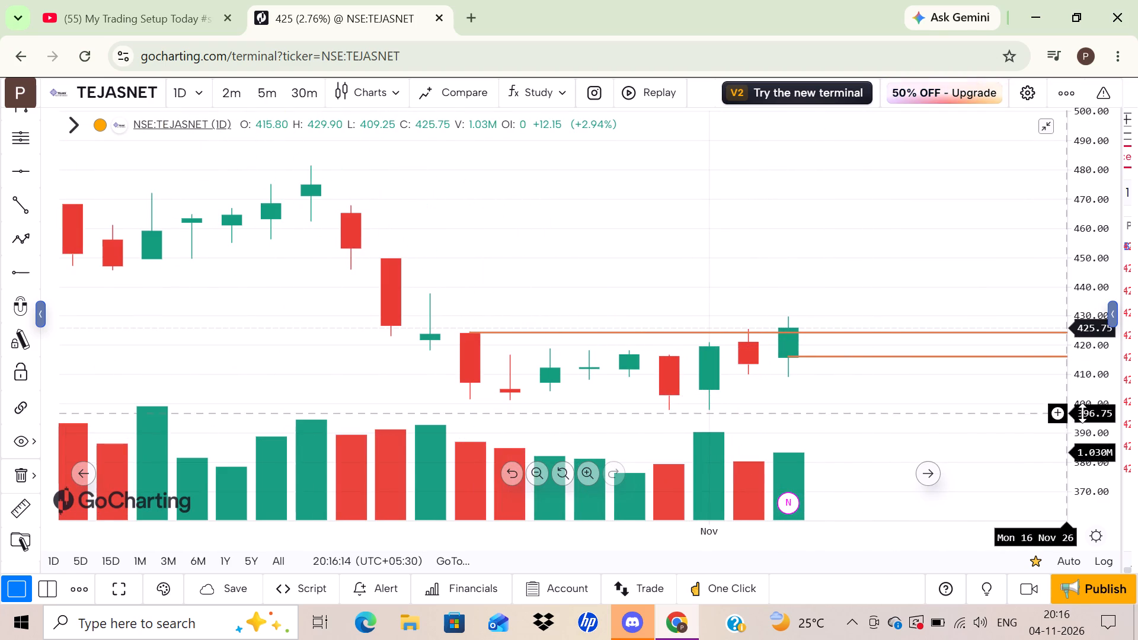
left_click_drag(1088, 412, 1046, 226)
left_click_drag(853, 299, 864, 153)
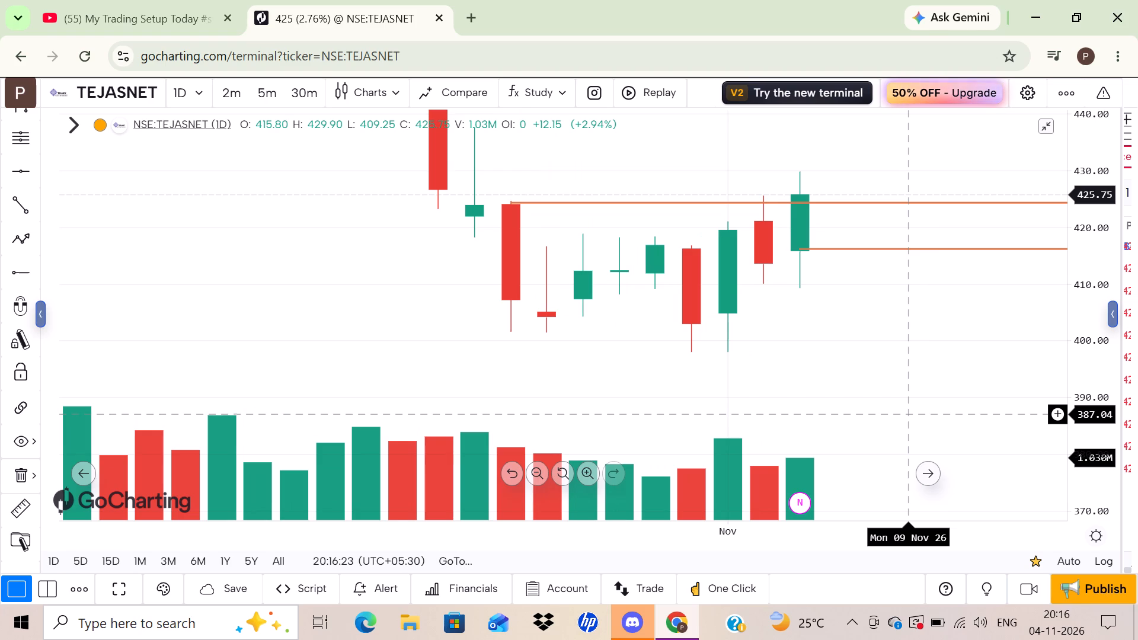
left_click_drag(904, 391, 882, 409)
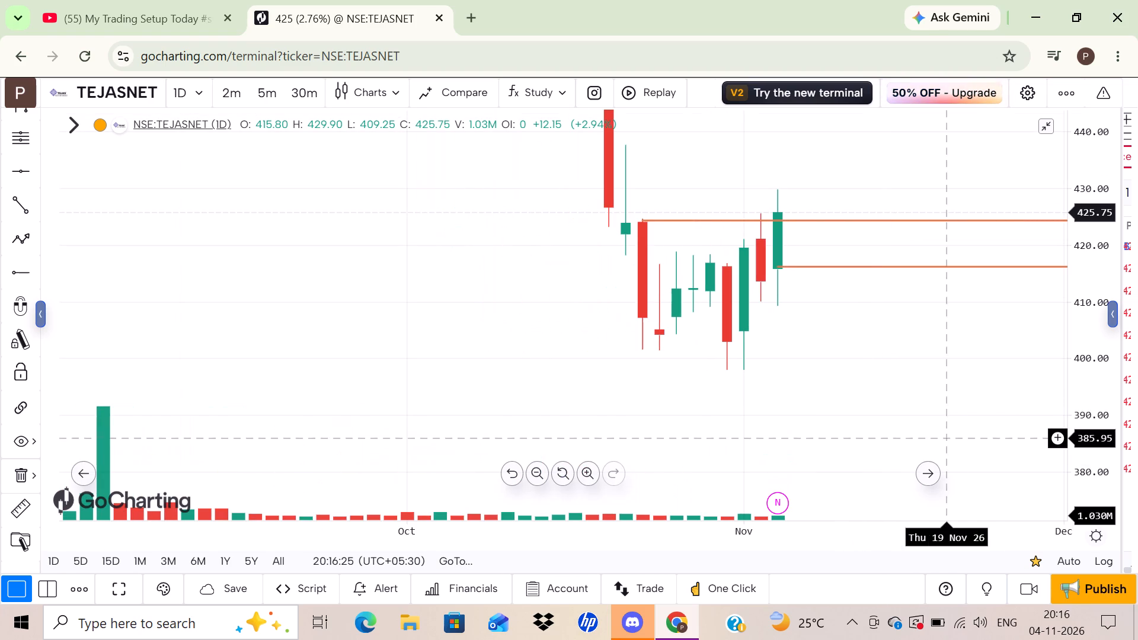
left_click_drag(954, 398, 915, 436)
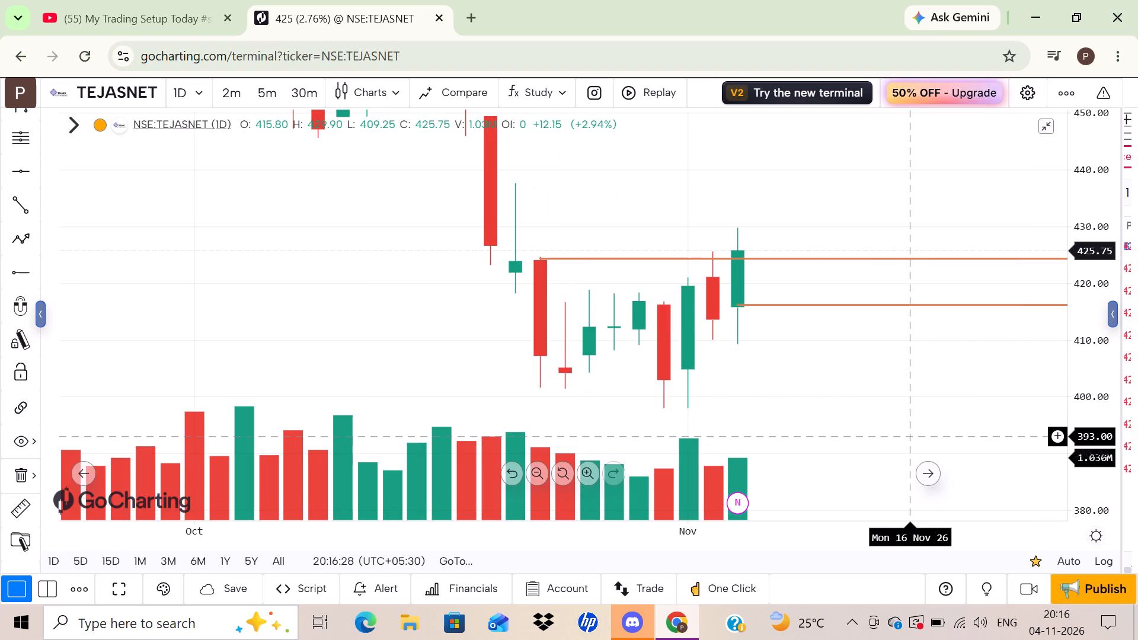
Switch the TEJASNET chart to the weekly interval.
left_click(196, 92)
scroll(194, 196, "down", 2)
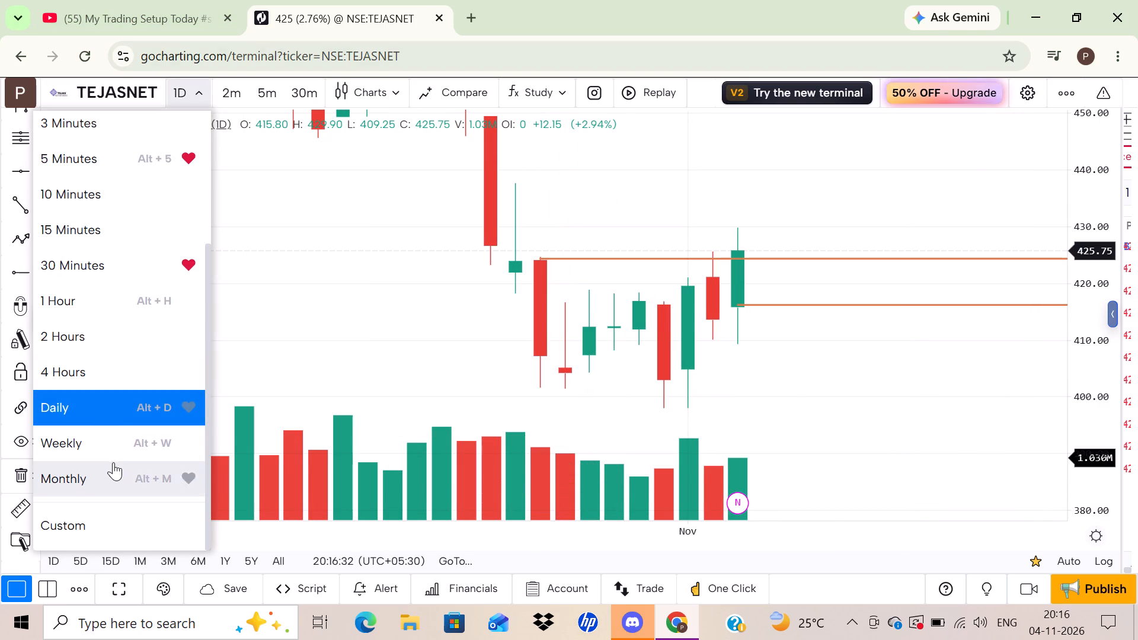
left_click(104, 446)
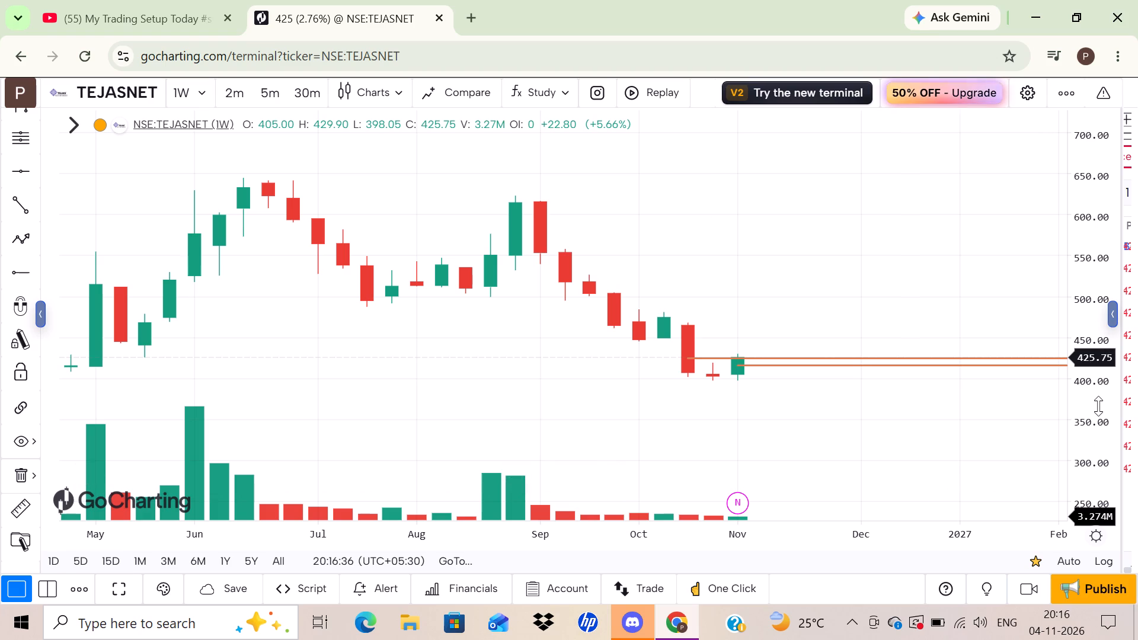
left_click_drag(1098, 406, 1087, 216)
left_click(913, 300)
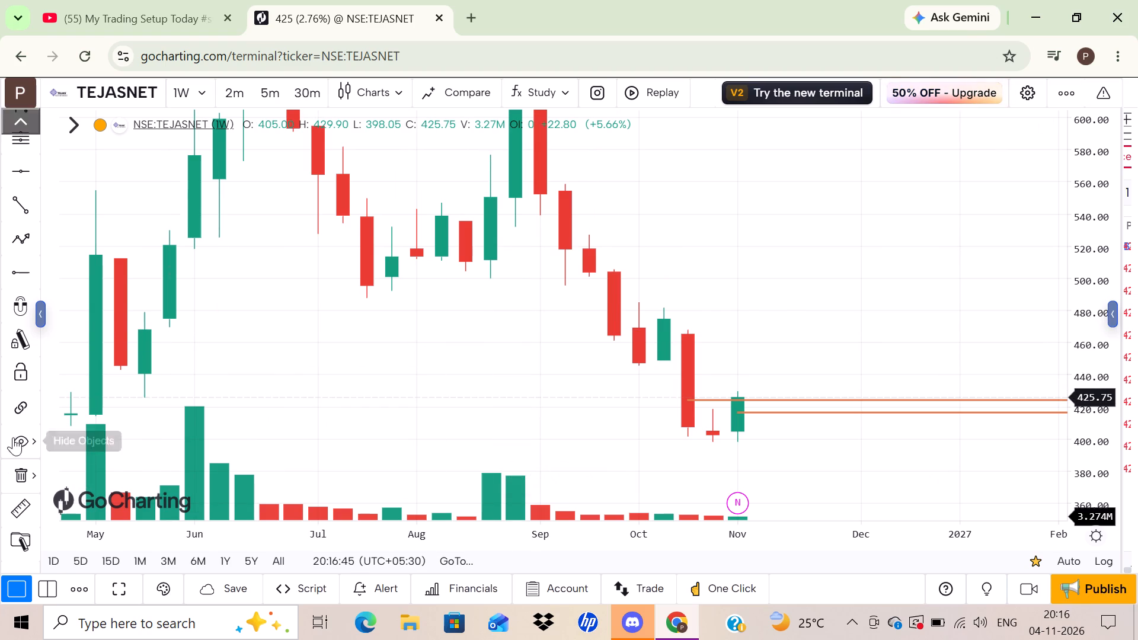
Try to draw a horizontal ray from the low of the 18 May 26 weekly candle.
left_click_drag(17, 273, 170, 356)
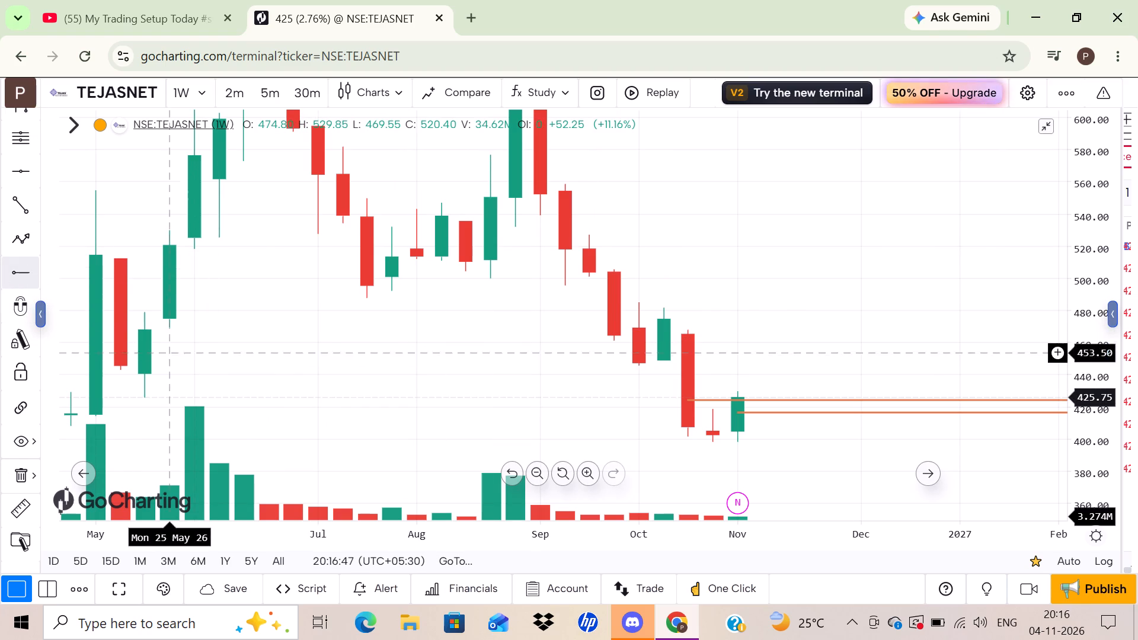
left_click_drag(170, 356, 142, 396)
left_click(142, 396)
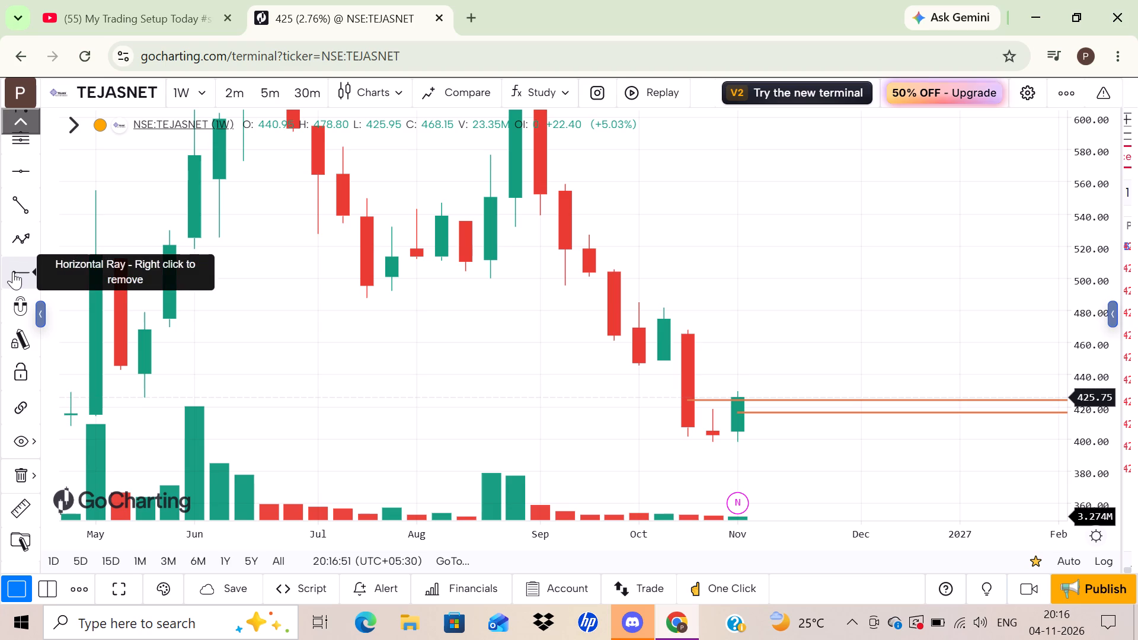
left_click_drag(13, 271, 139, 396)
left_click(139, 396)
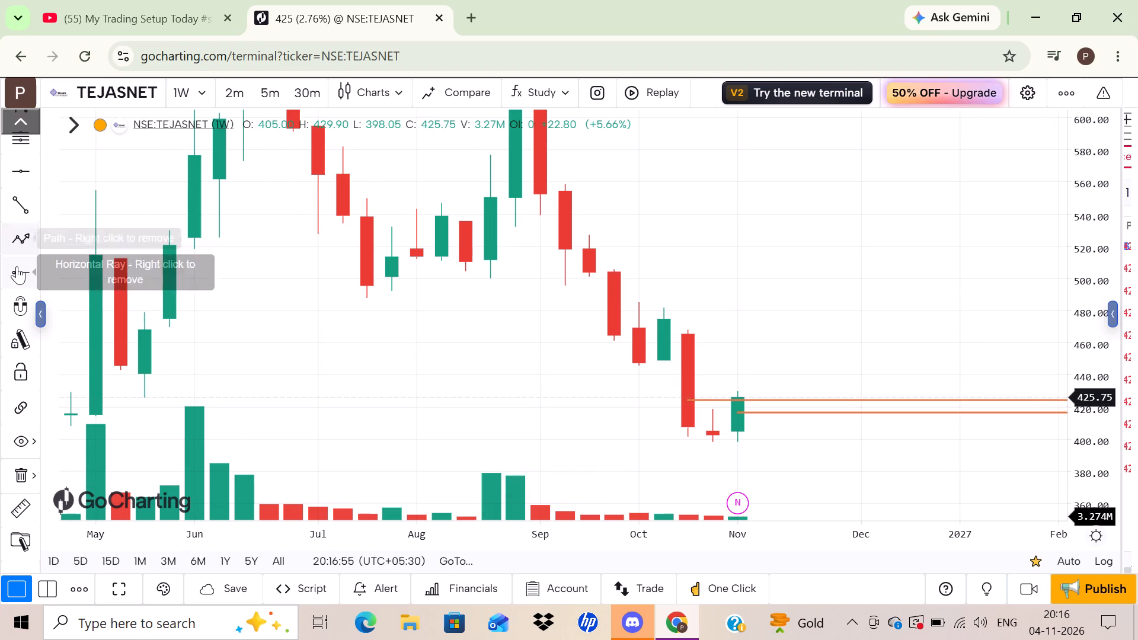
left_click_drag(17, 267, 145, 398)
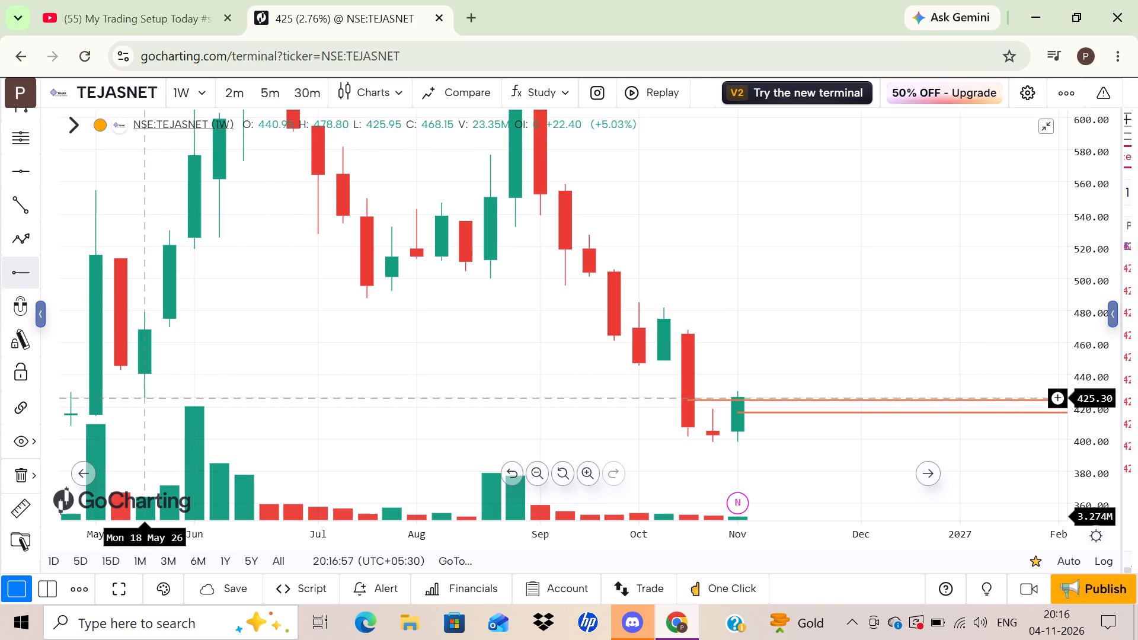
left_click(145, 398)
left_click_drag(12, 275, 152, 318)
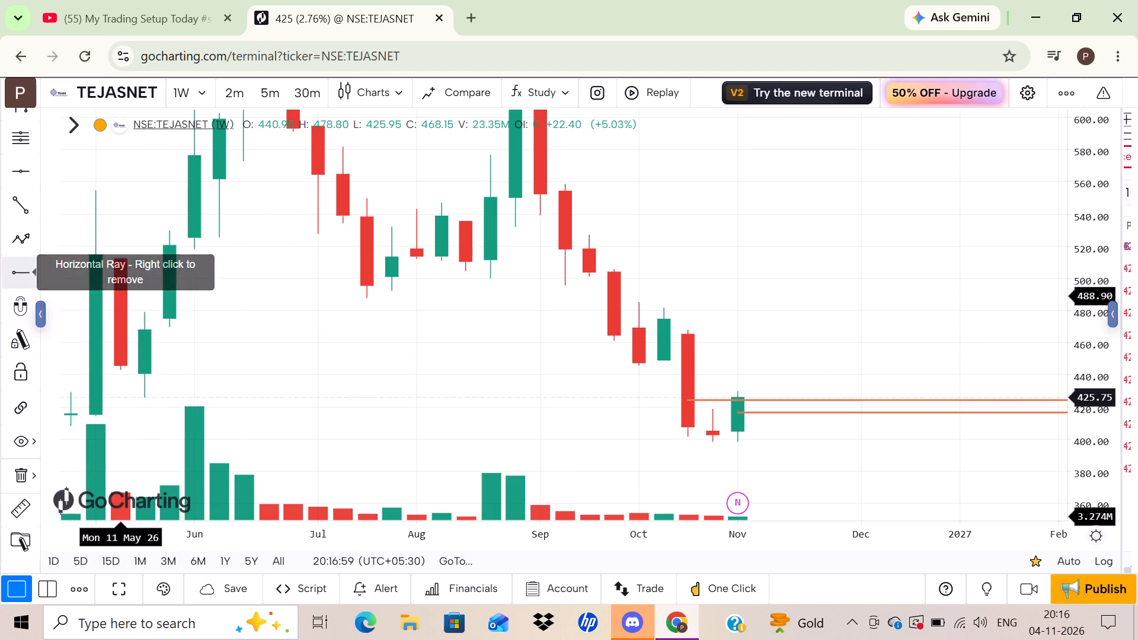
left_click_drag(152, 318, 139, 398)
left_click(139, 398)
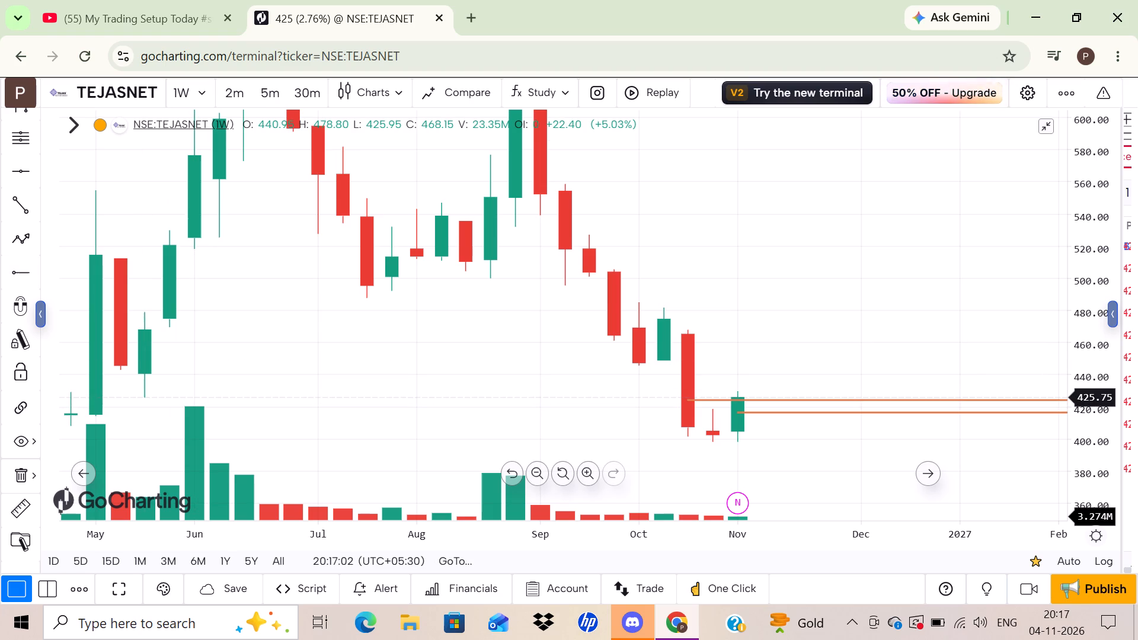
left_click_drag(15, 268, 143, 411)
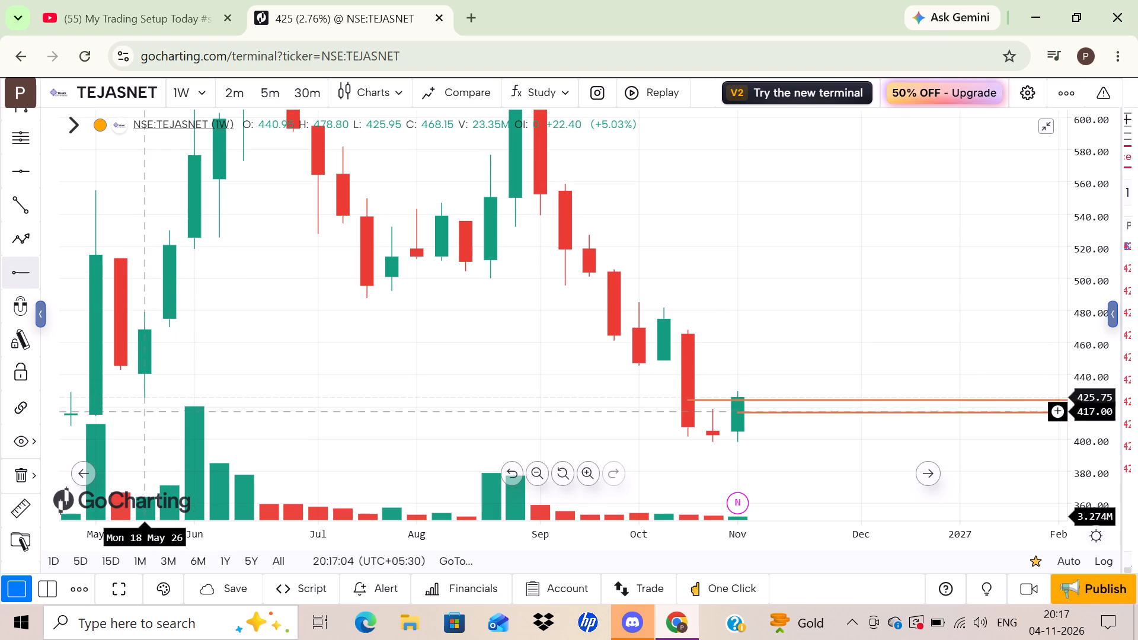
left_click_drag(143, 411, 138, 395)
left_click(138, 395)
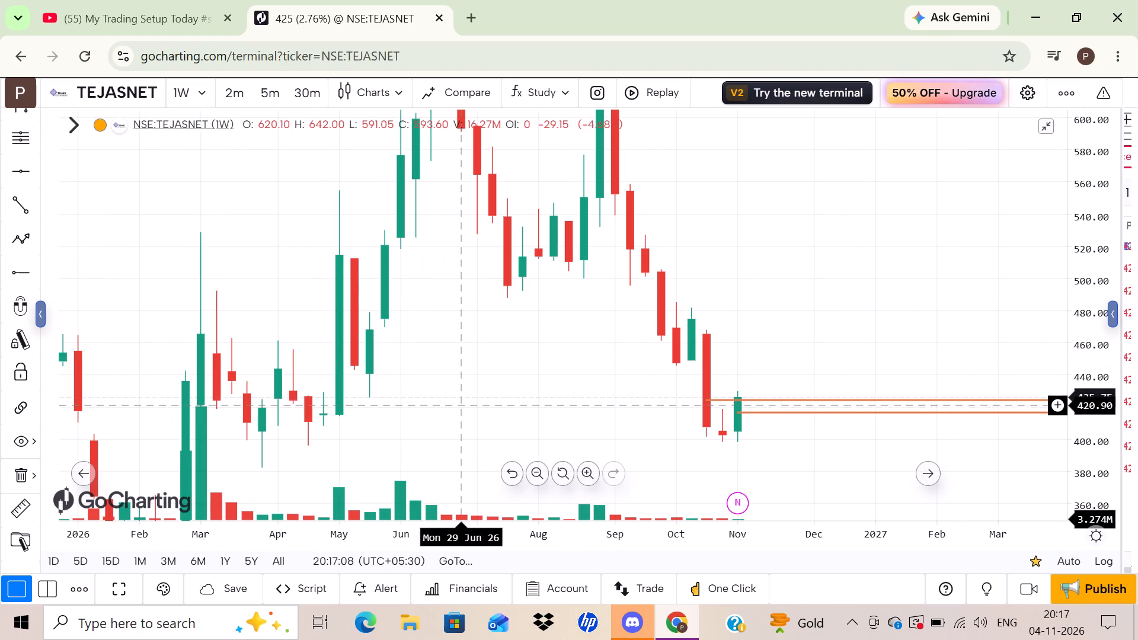
Draw a horizontal ray at about 426.95 starting from the low of the 18 May 26 weekly candle.
left_click_drag(460, 403, 606, 338)
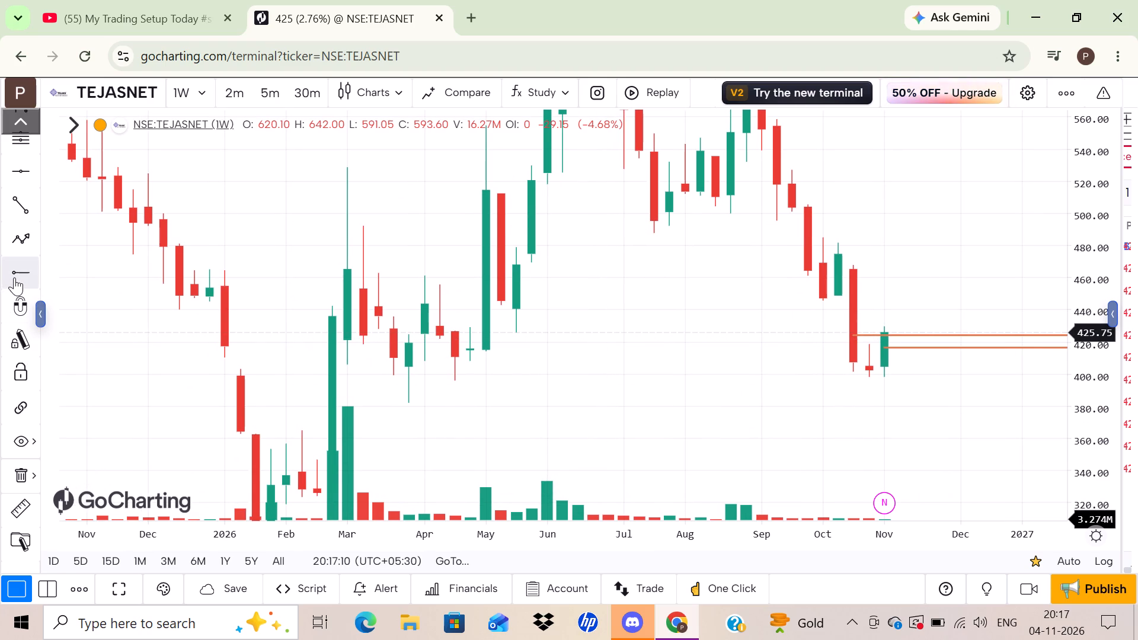
left_click_drag(14, 277, 519, 328)
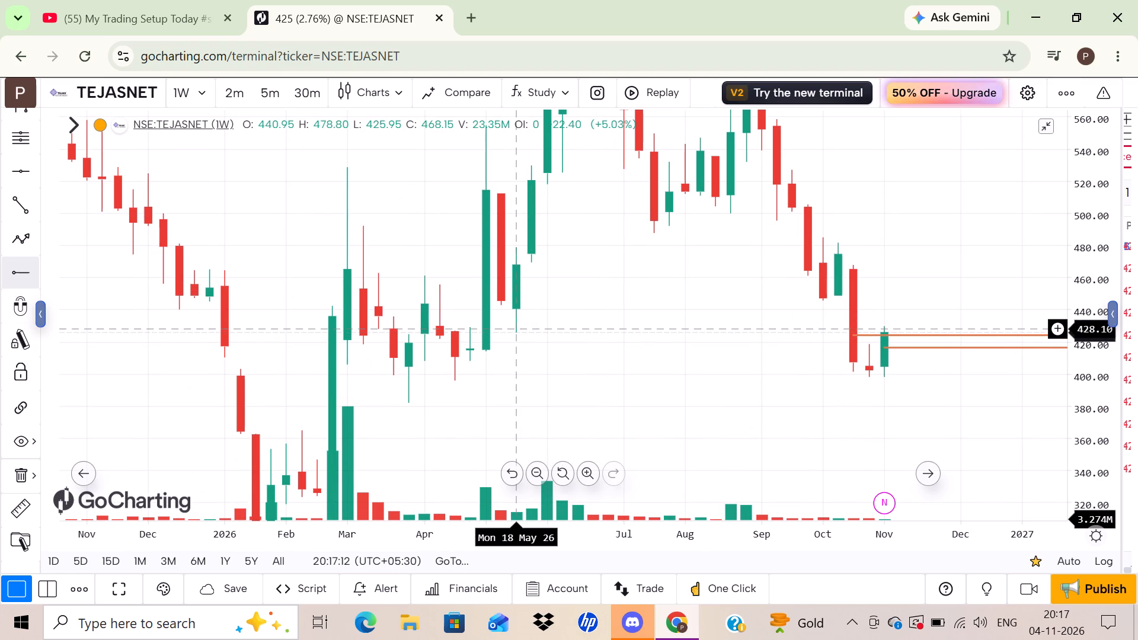
left_click_drag(519, 328, 519, 328)
left_click(519, 328)
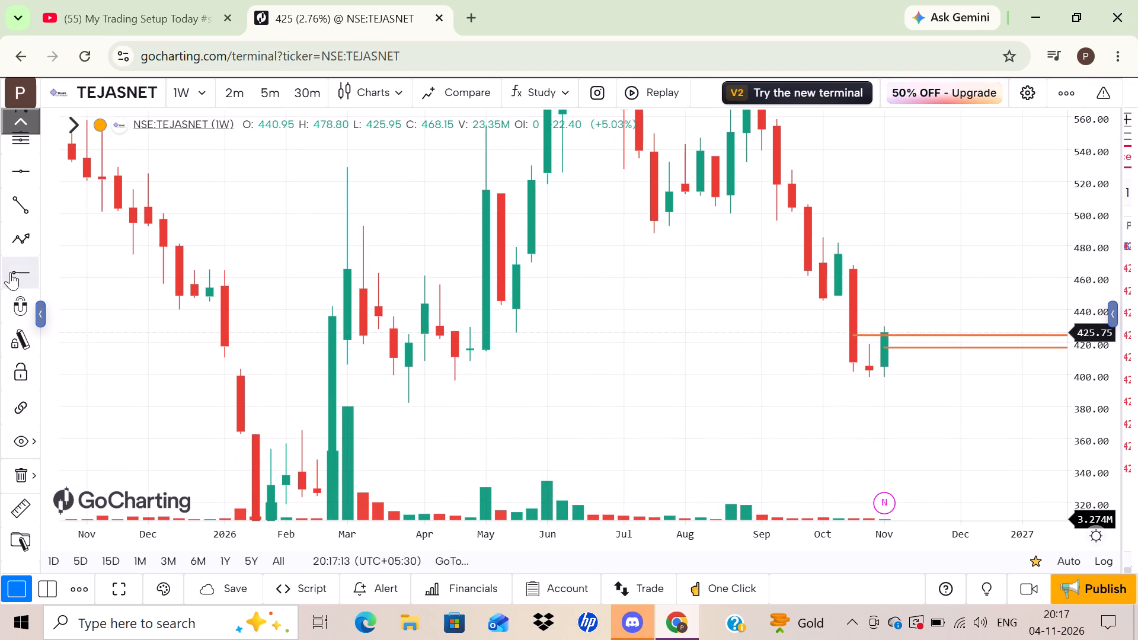
left_click_drag(11, 274, 516, 331)
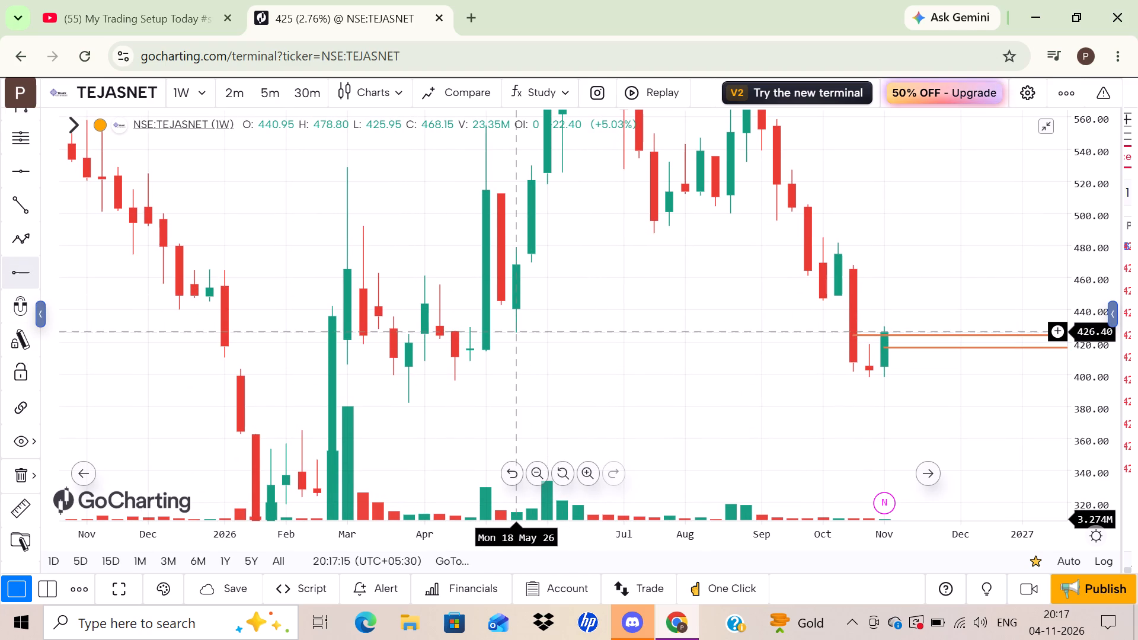
left_click(516, 331)
left_click(18, 269)
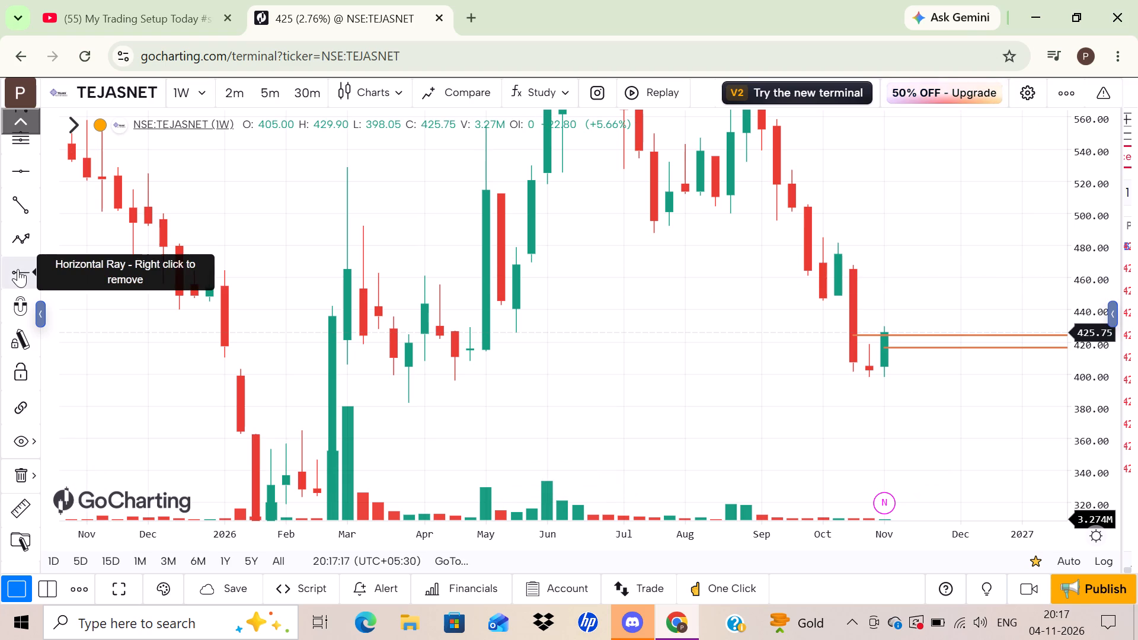
left_click(510, 330)
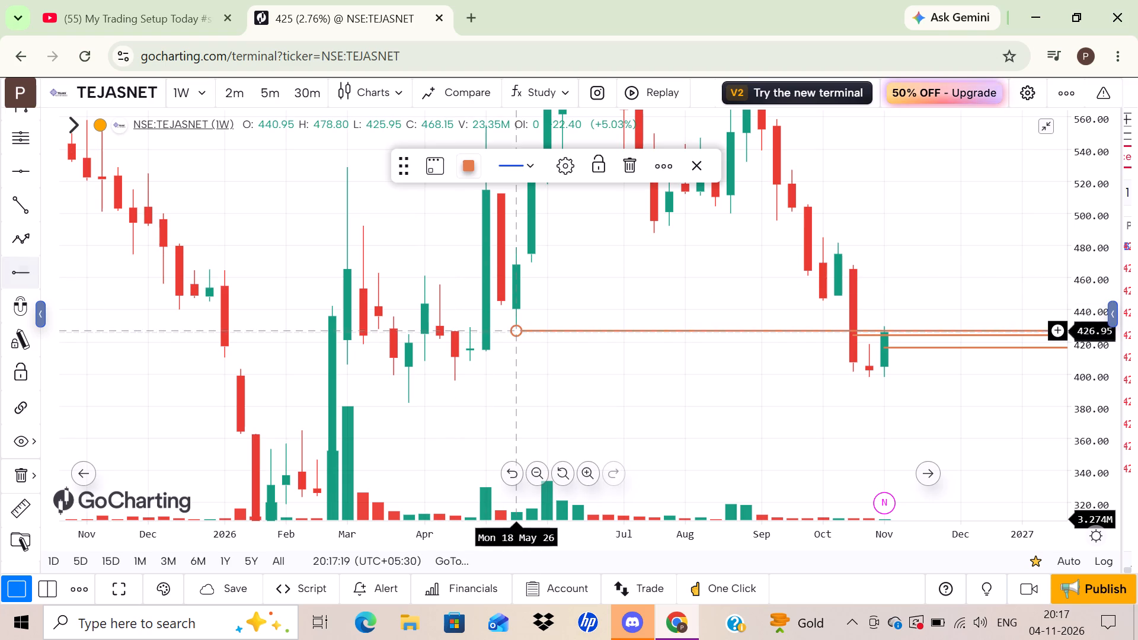
Switch the TEJASNET chart back to the daily interval.
scroll(596, 376, "left", 1)
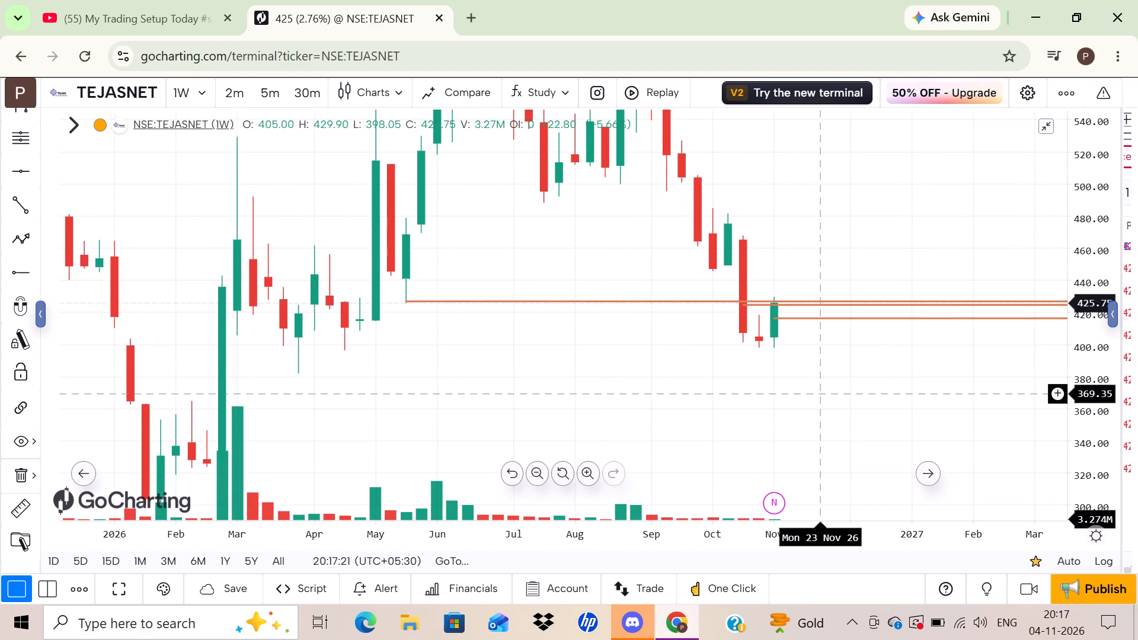
left_click(197, 99)
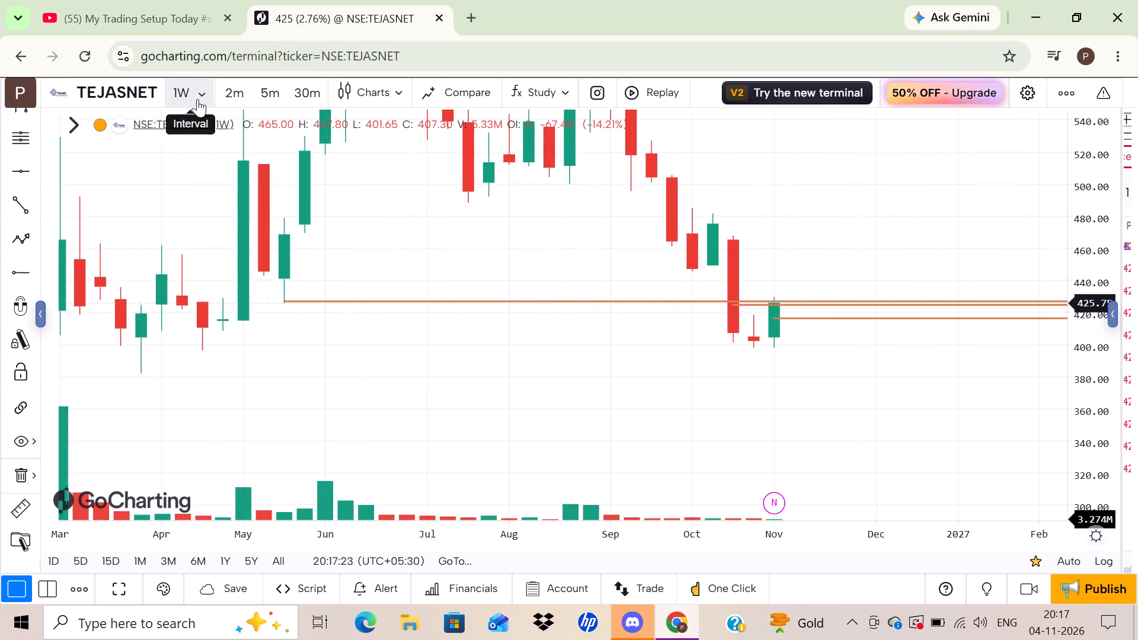
scroll(126, 473, "down", 2)
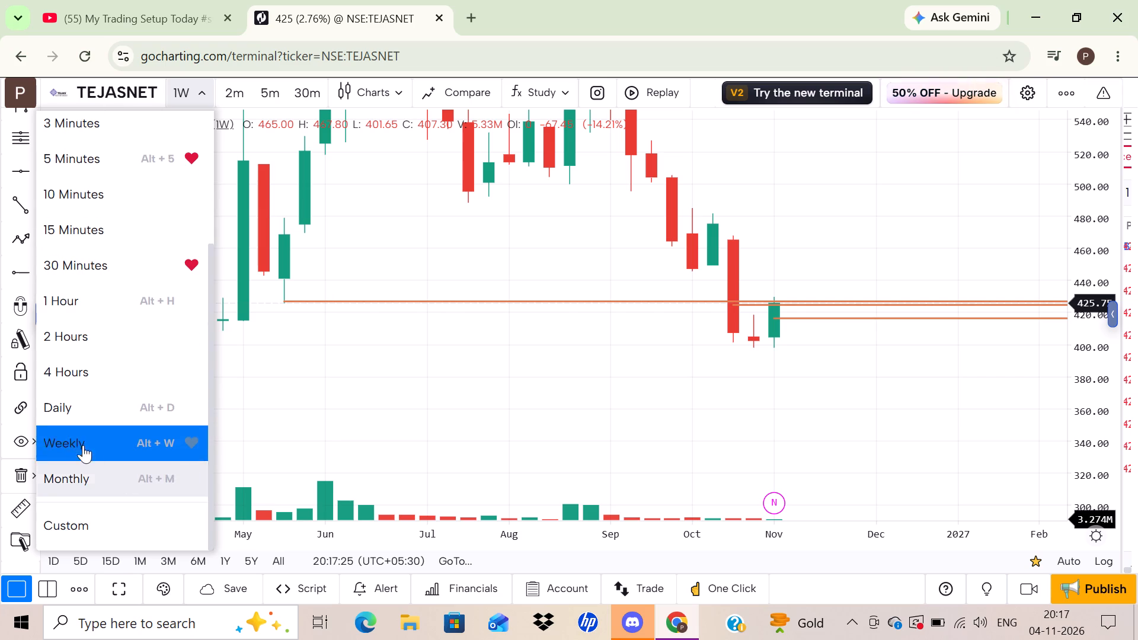
left_click(82, 415)
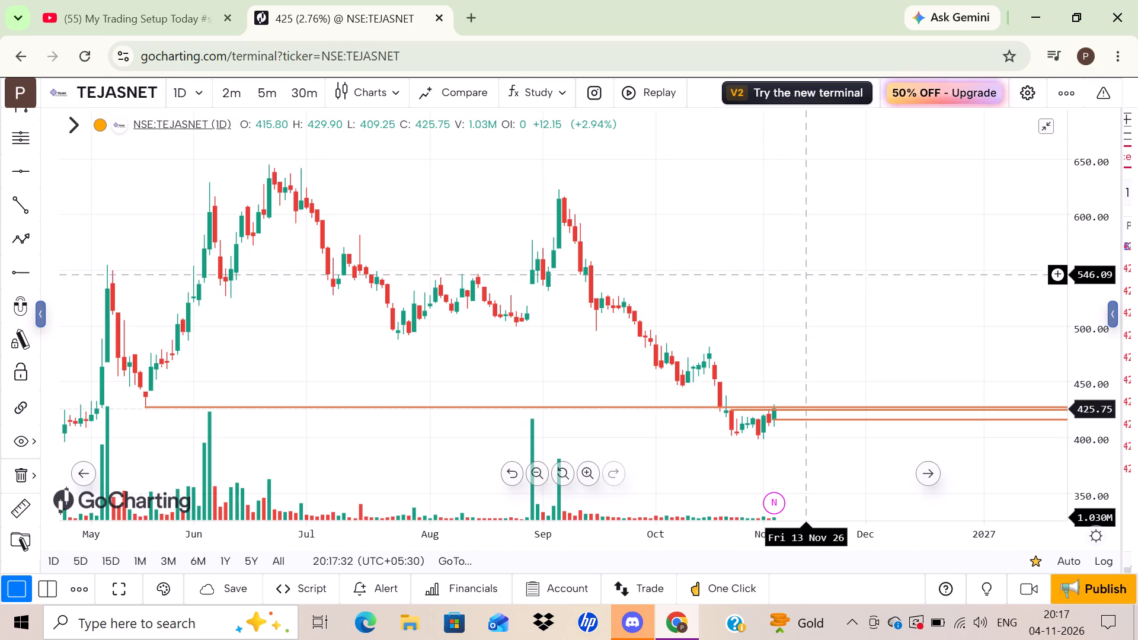
Examine the late October and early November daily candles of TEJASNET around the three horizontal rays.
left_click_drag(744, 312, 963, 252)
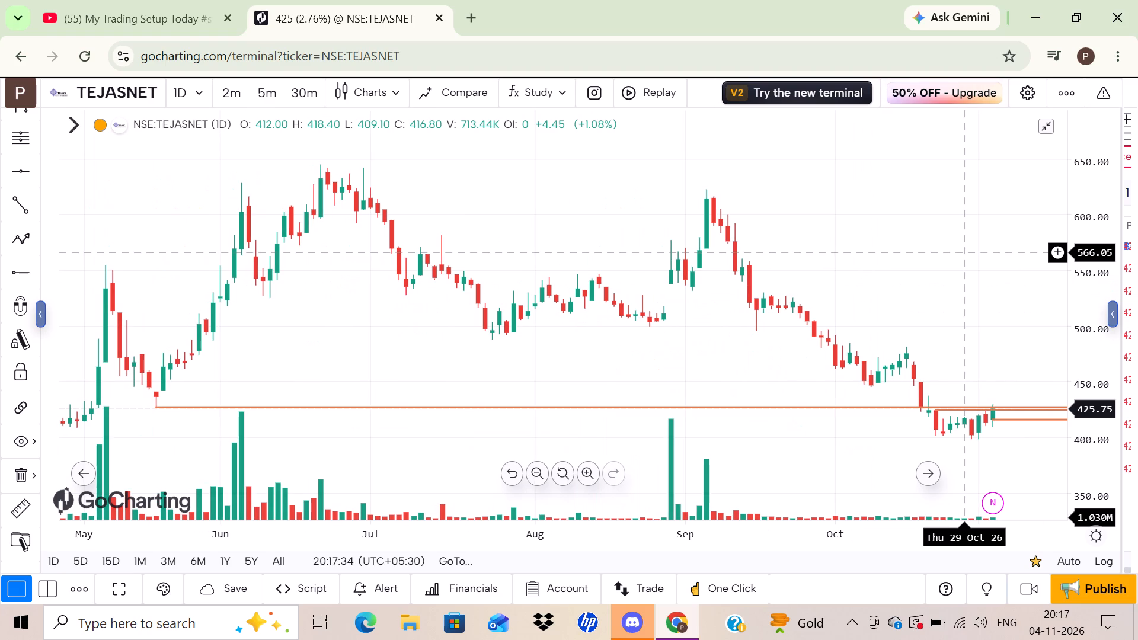
left_click_drag(1104, 382, 1062, 182)
left_click_drag(622, 345, 713, 104)
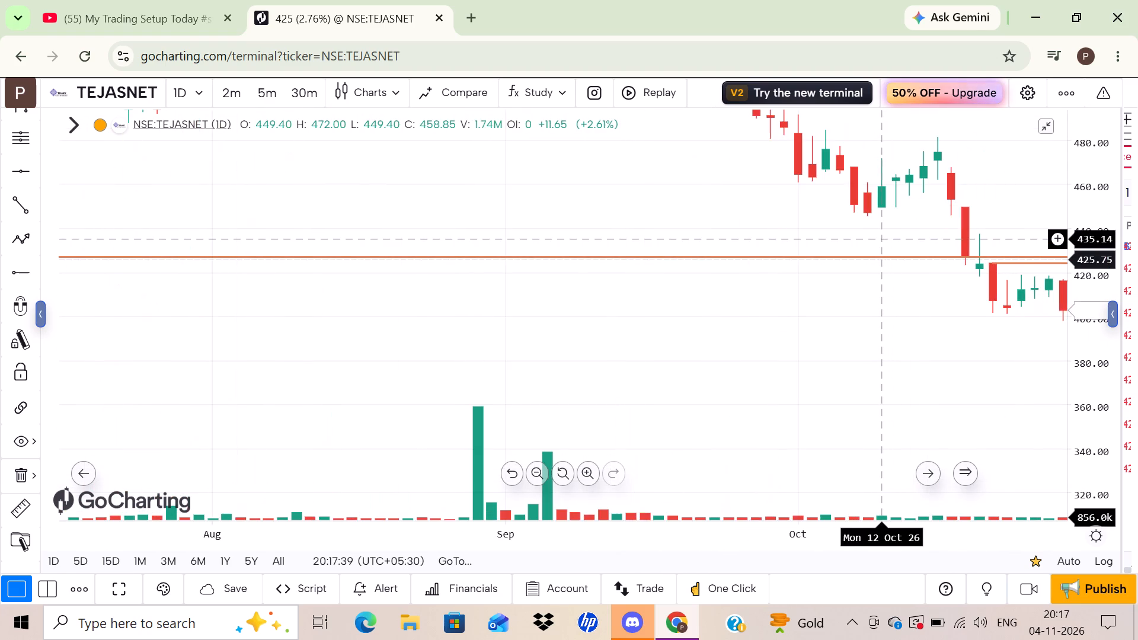
scroll(888, 238, "left", 2)
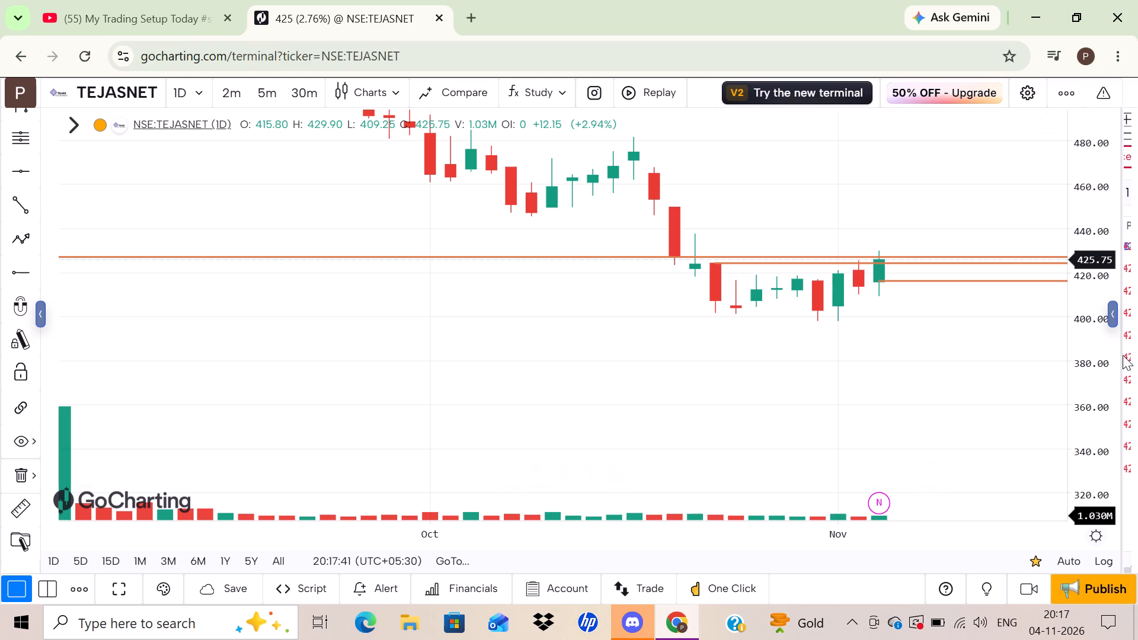
left_click_drag(1102, 375, 1091, 211)
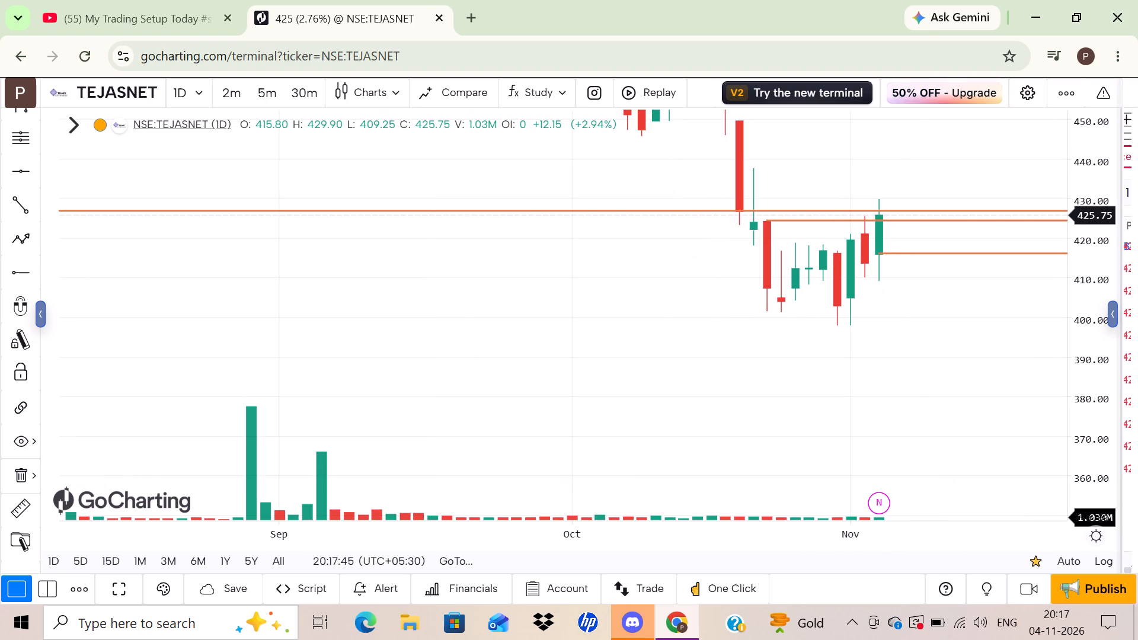
left_click_drag(1098, 366, 1091, 179)
left_click_drag(954, 327, 944, 410)
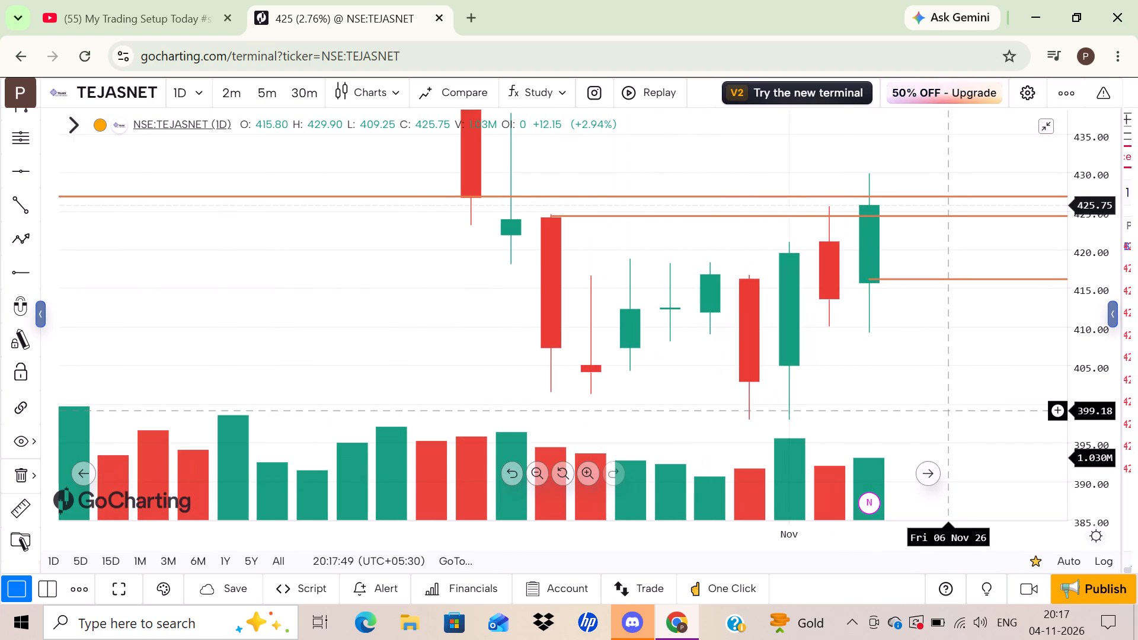
left_click_drag(947, 382, 906, 412)
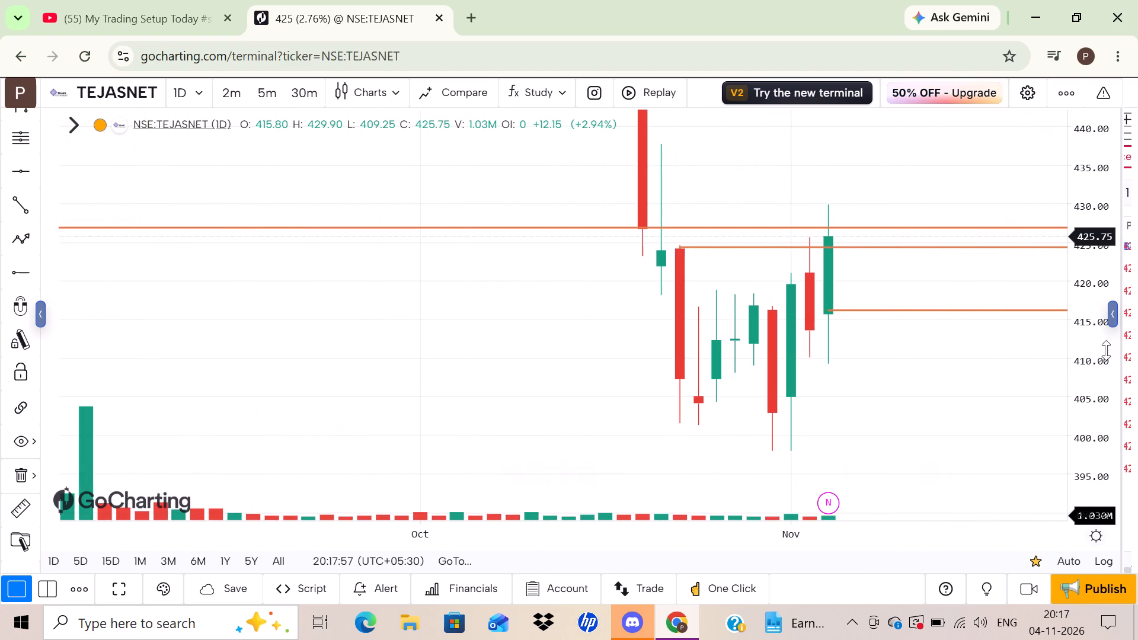
left_click_drag(1106, 351, 1110, 404)
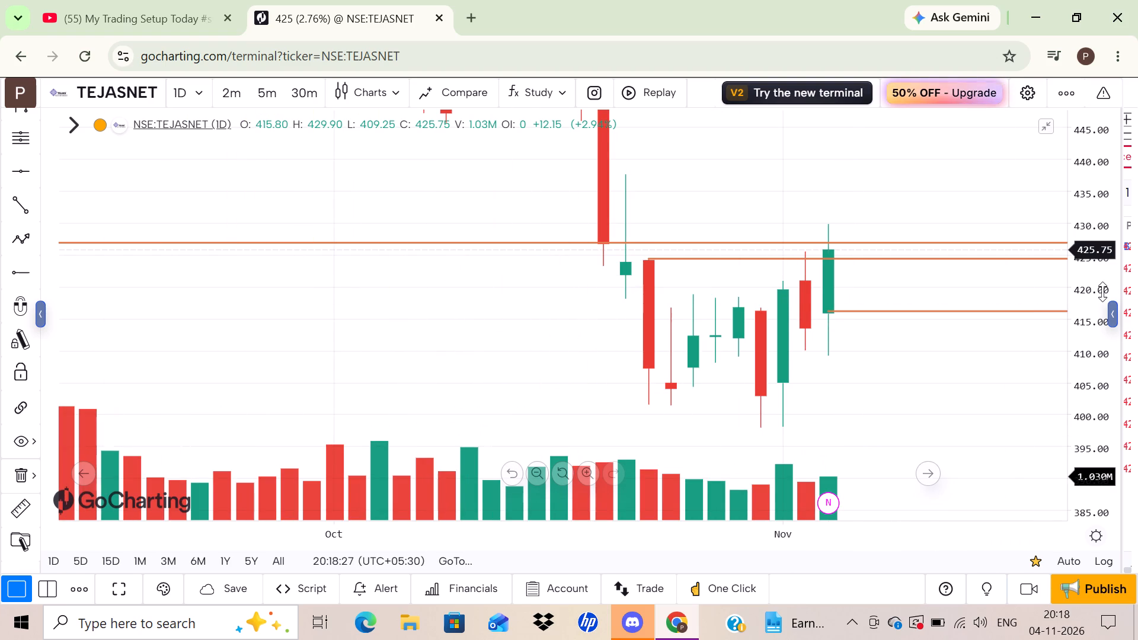
left_click_drag(1095, 286, 1093, 374)
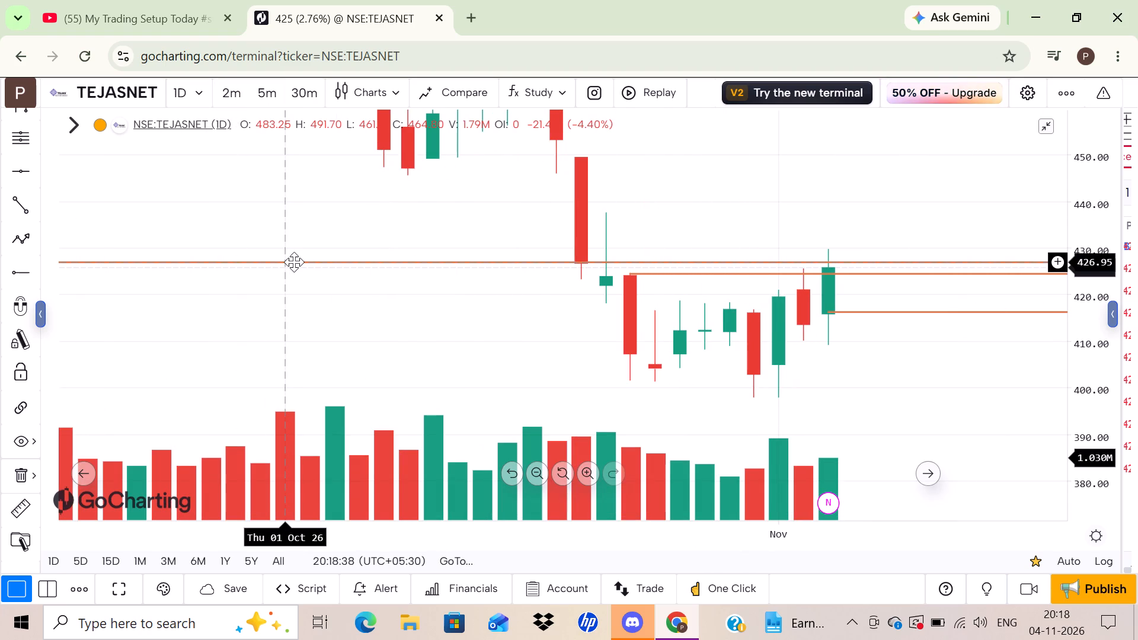
Search for the symbol BEML and load the BEML LIMITED chart from NSE.
left_click(106, 94)
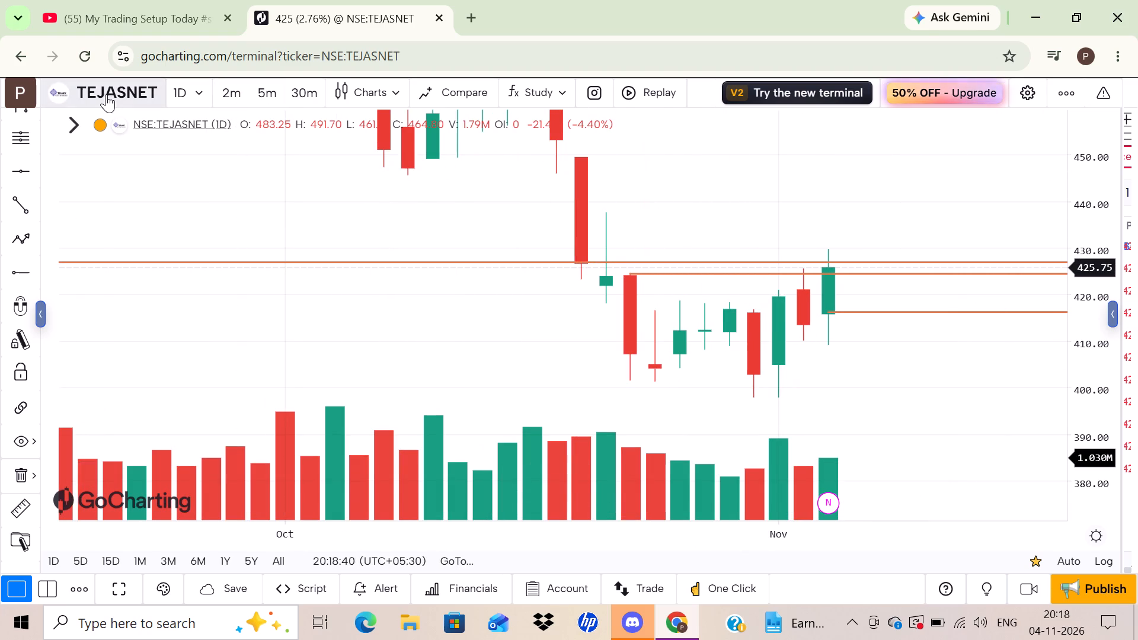
left_click(312, 160)
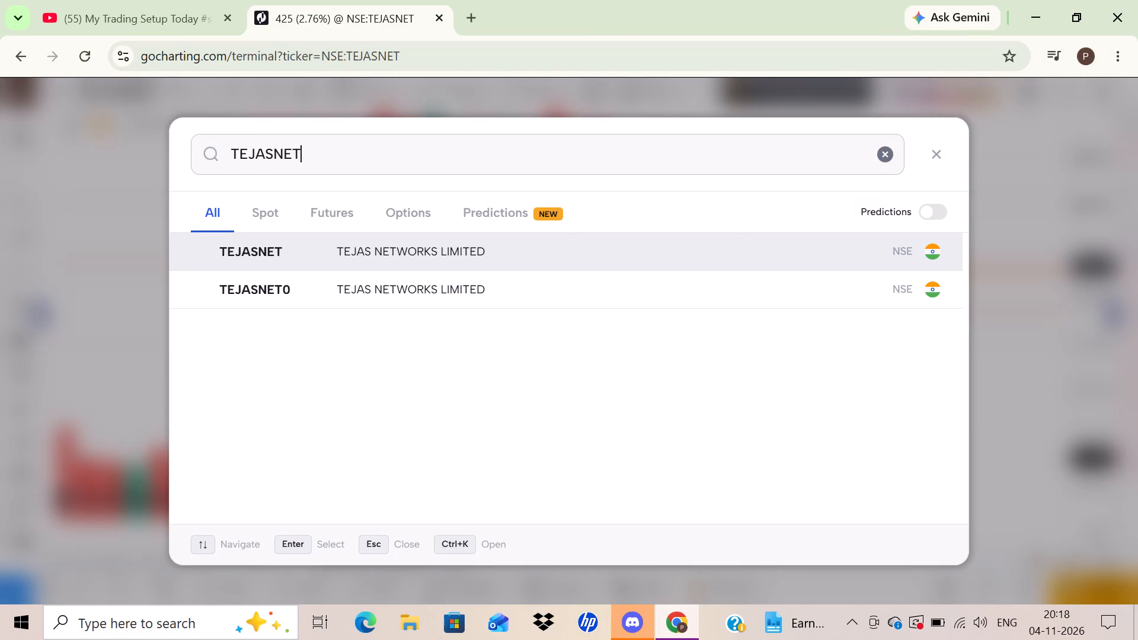
key("BackSpace")
key("BackSpace")
key("BackSpace")
key("BackSpace")
key("BackSpace")
key("BackSpace")
key("BackSpace")
key("BackSpace")
key("BackSpace")
key("BackSpace")
key("BackSpace")
key("BackSpace")
key("BackSpace")
key("BackSpace")
key("BackSpace")
key("BackSpace")
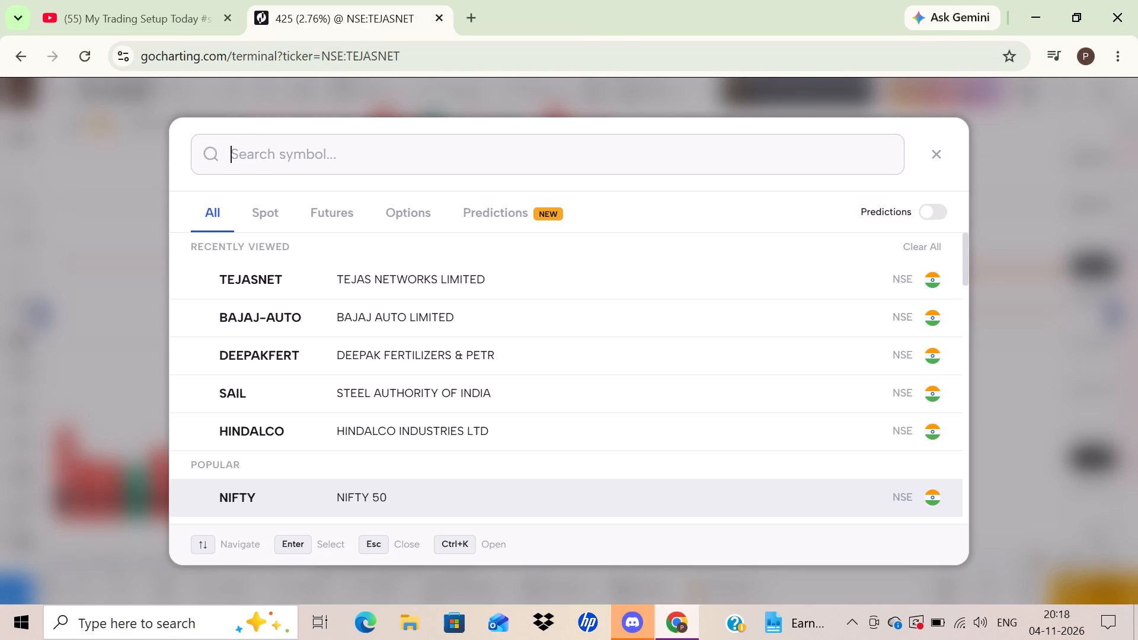
type("BEML")
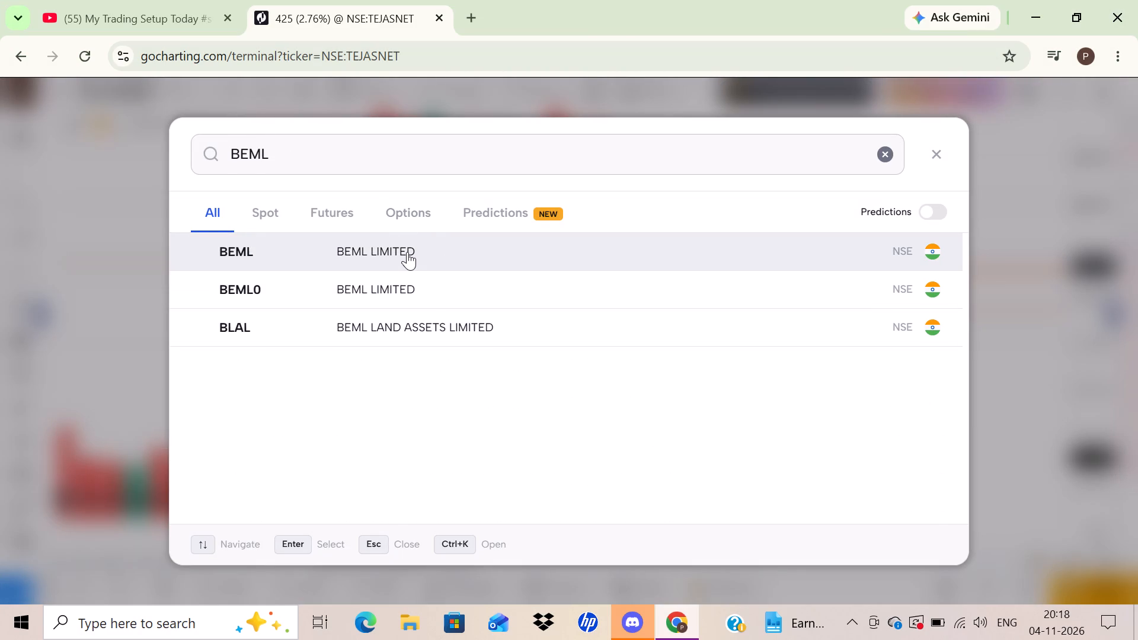
left_click(407, 252)
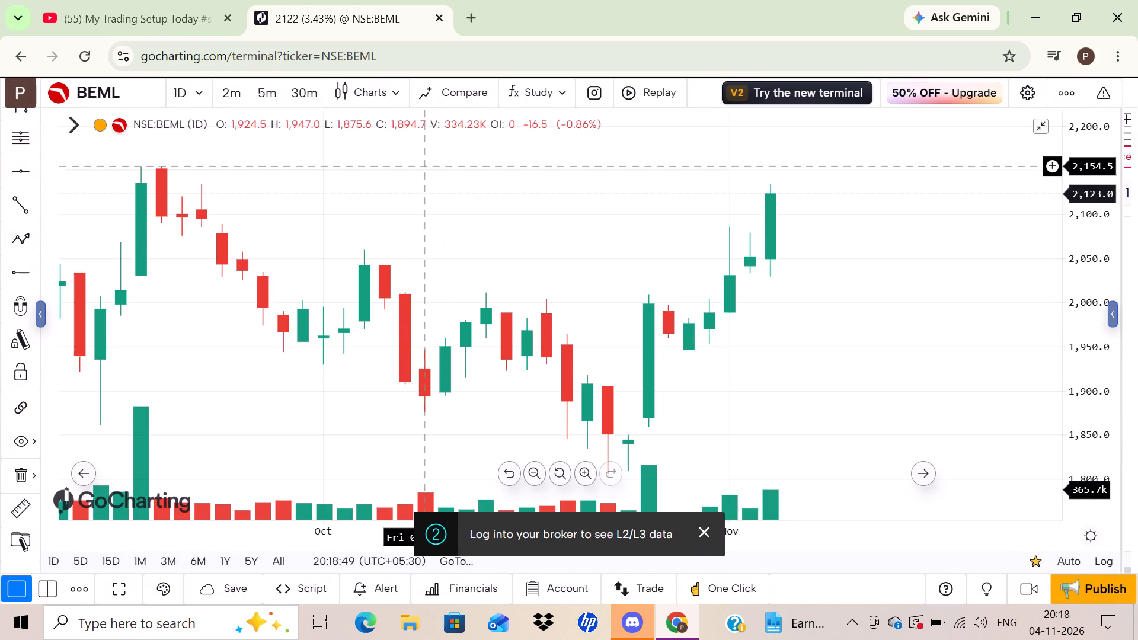
Draw a horizontal ray at about 2,011.3 starting from the top of the 8 Oct 26 daily candle.
left_click_drag(369, 279, 522, 229)
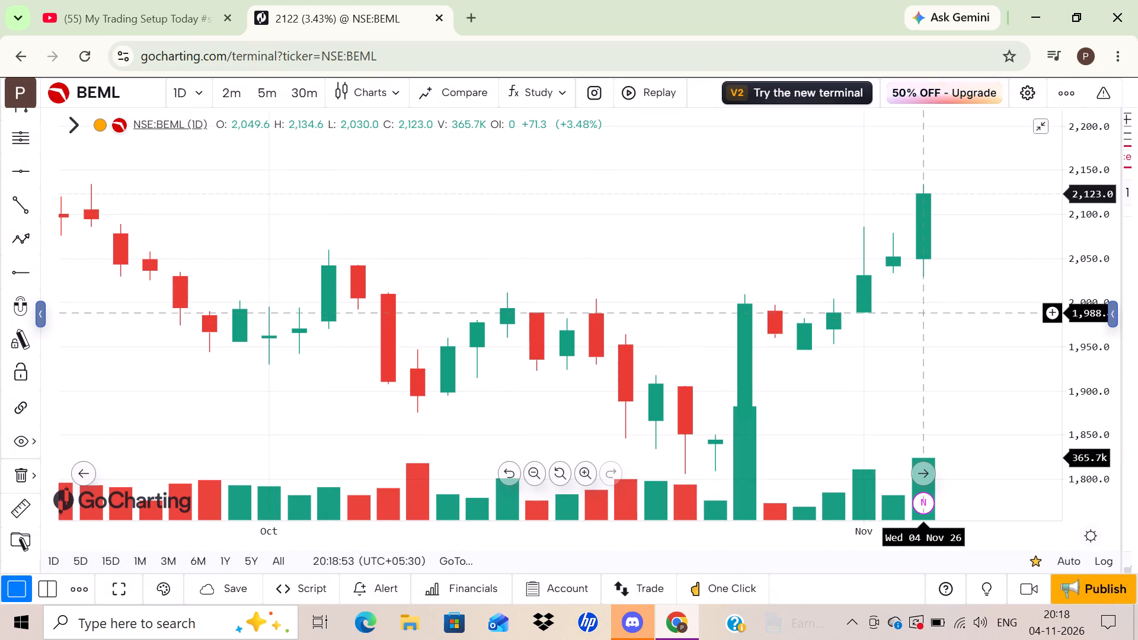
left_click_drag(1076, 278, 1081, 313)
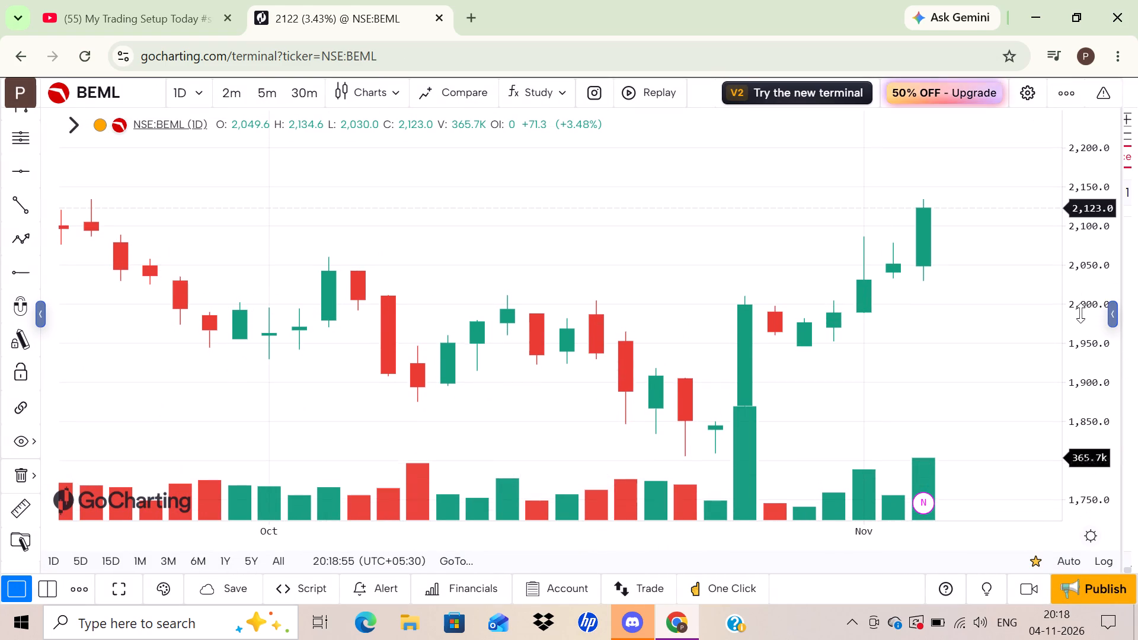
left_click_drag(1081, 313, 1081, 322)
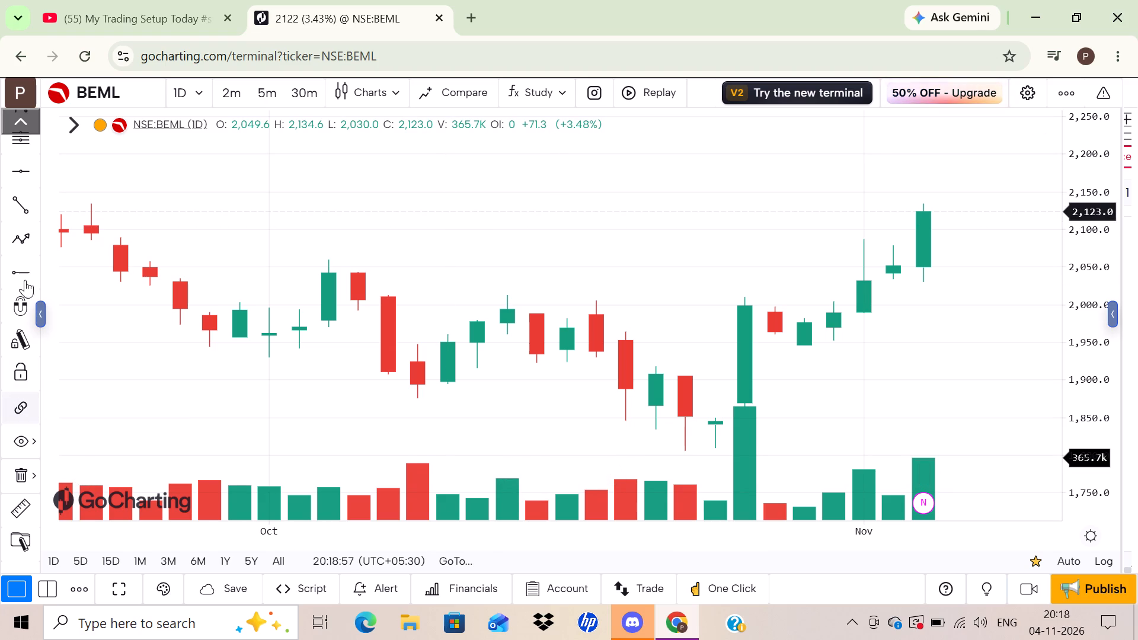
left_click(17, 283)
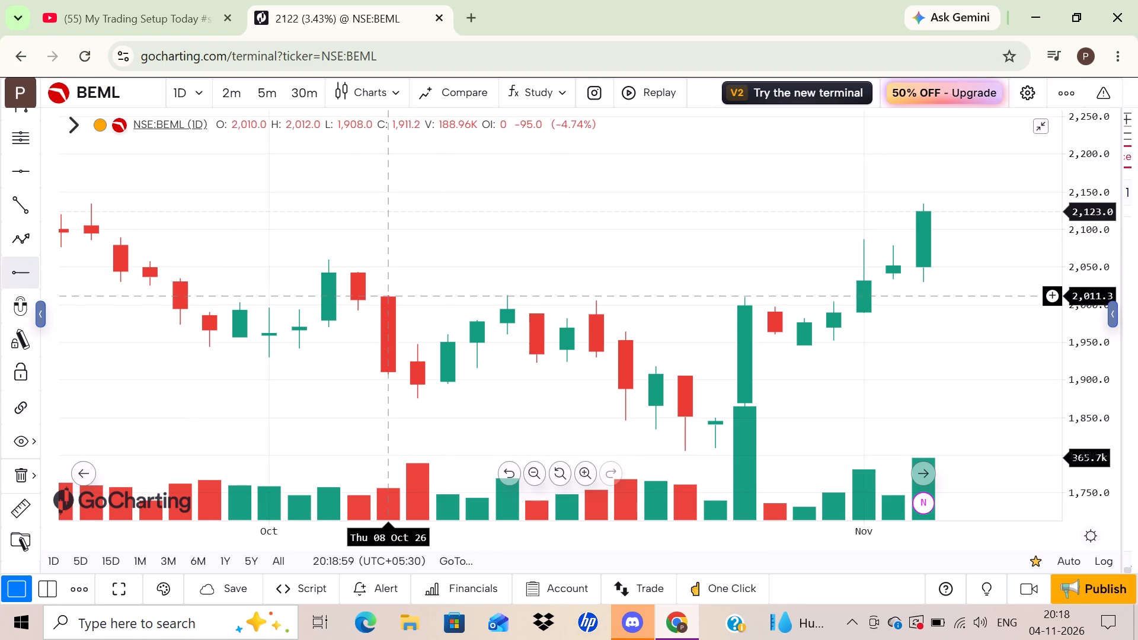
left_click(388, 295)
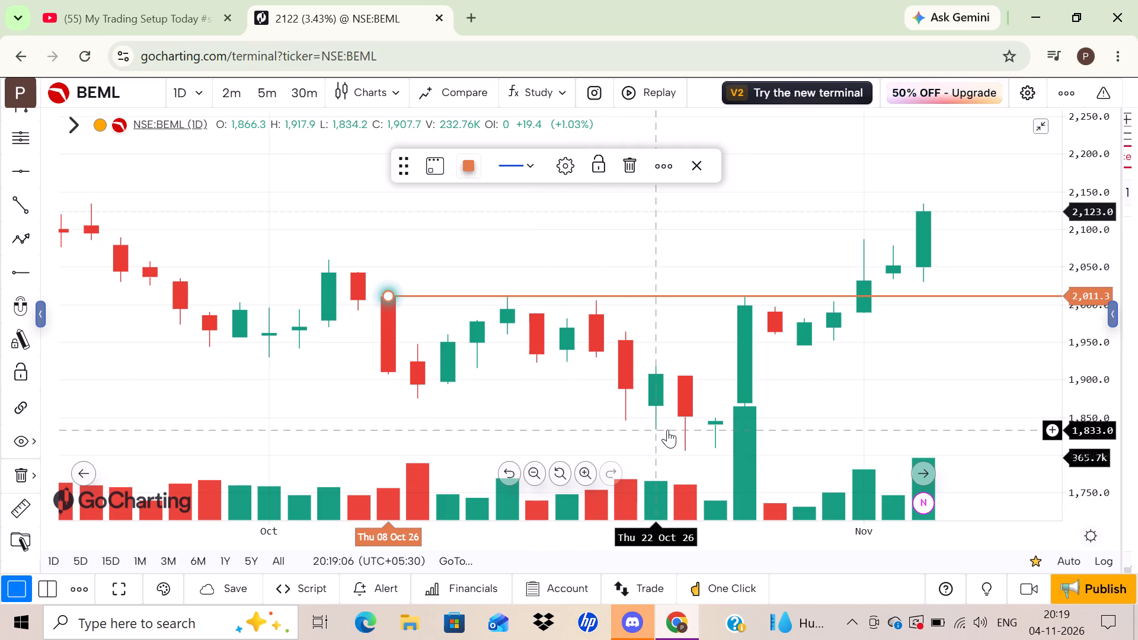
Examine BEML's daily price action from August to November relative to the horizontal ray and the September highs.
left_click_drag(602, 429, 506, 354)
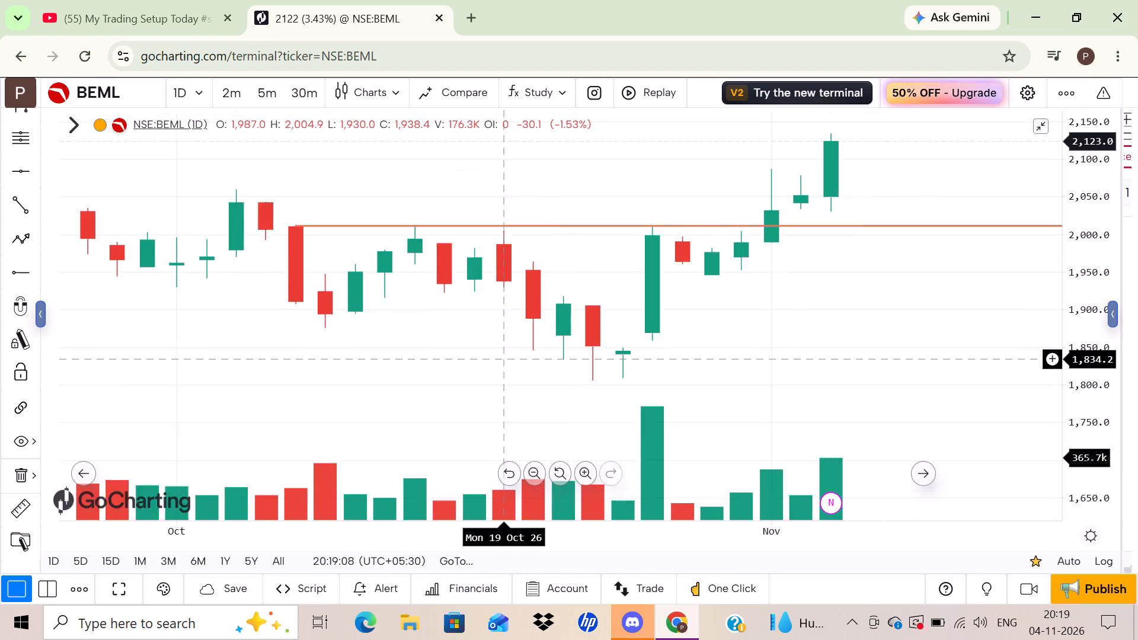
left_click_drag(506, 354, 503, 353)
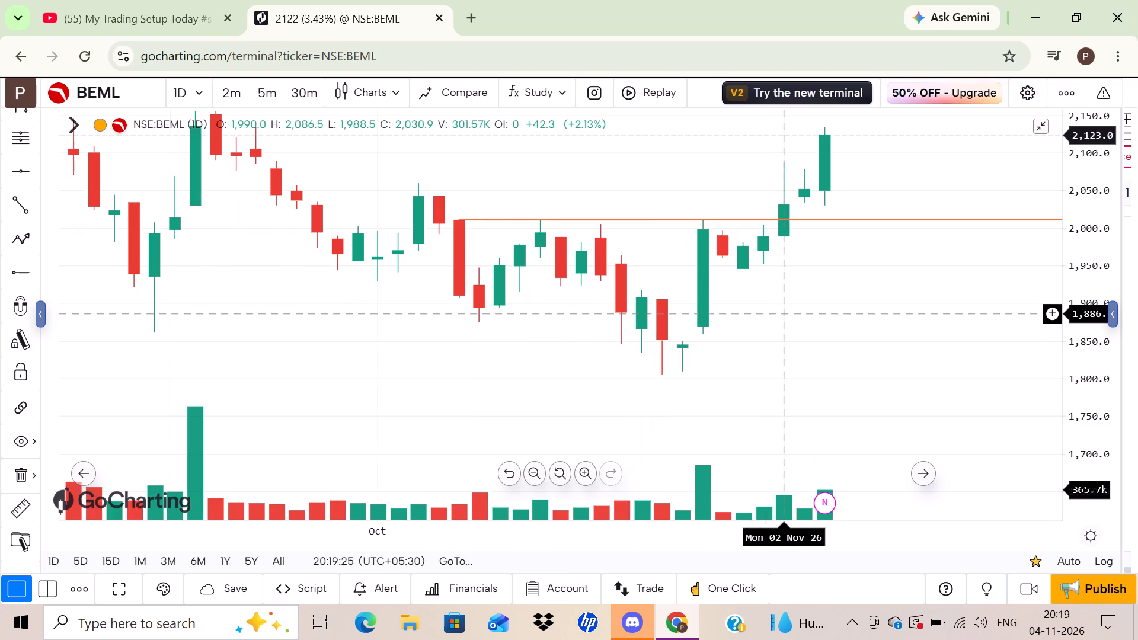
left_click_drag(877, 345, 848, 411)
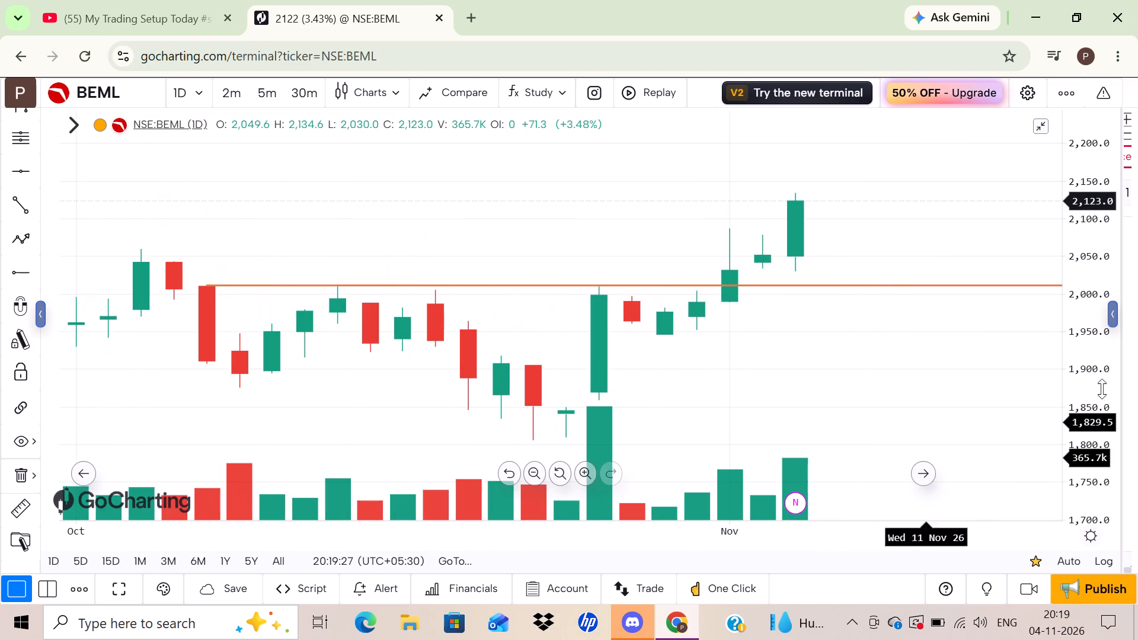
left_click_drag(1101, 342, 1082, 247)
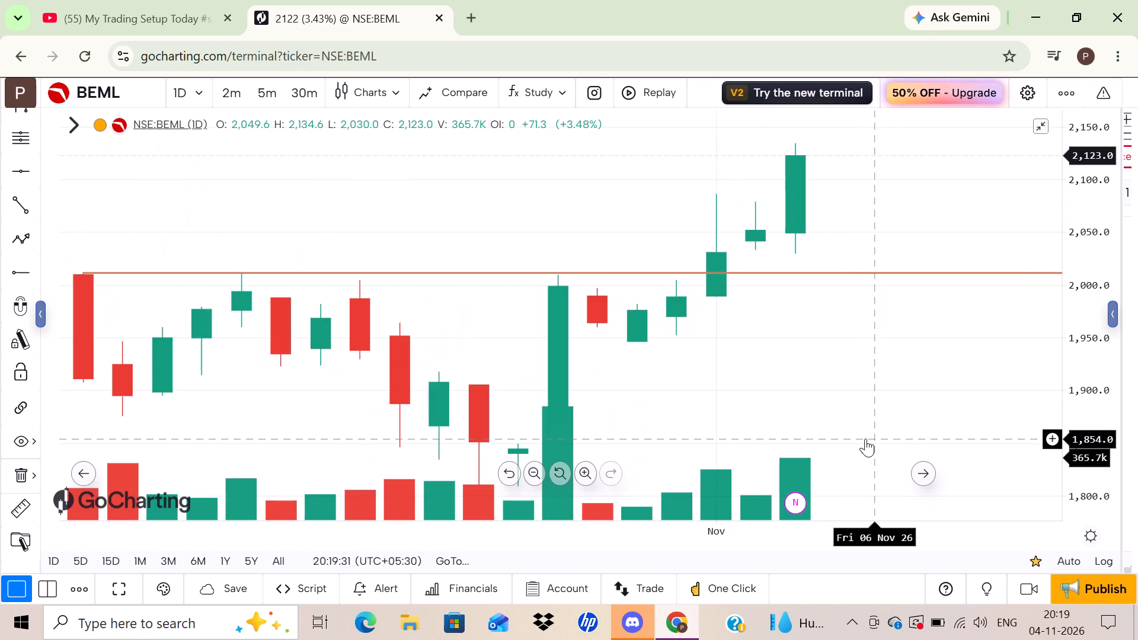
left_click_drag(792, 426, 934, 323)
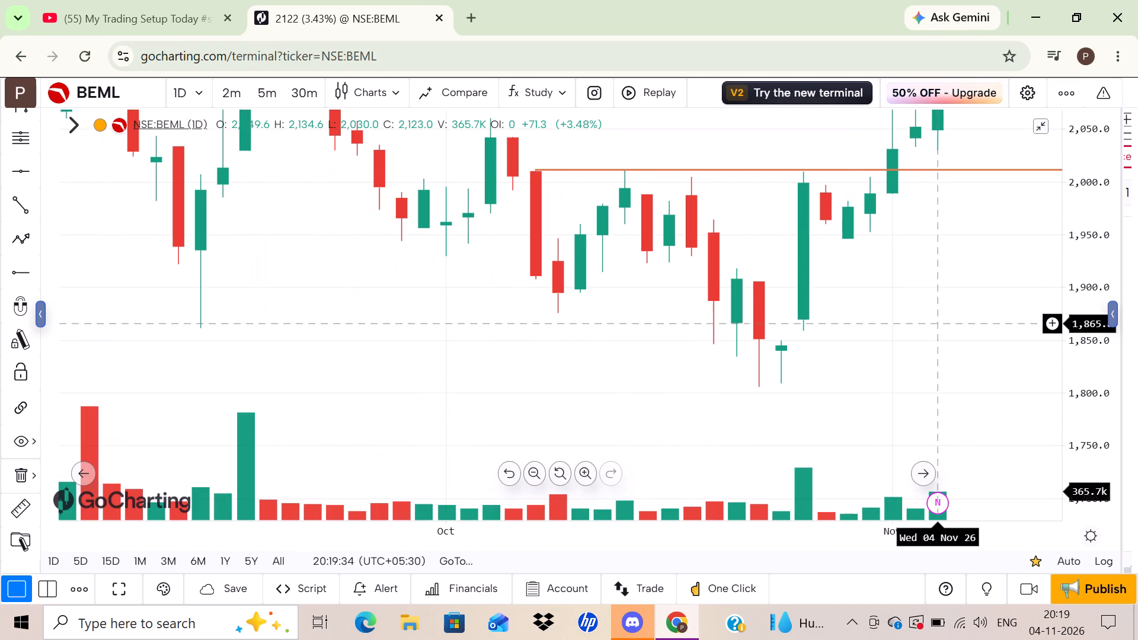
left_click_drag(820, 348, 792, 377)
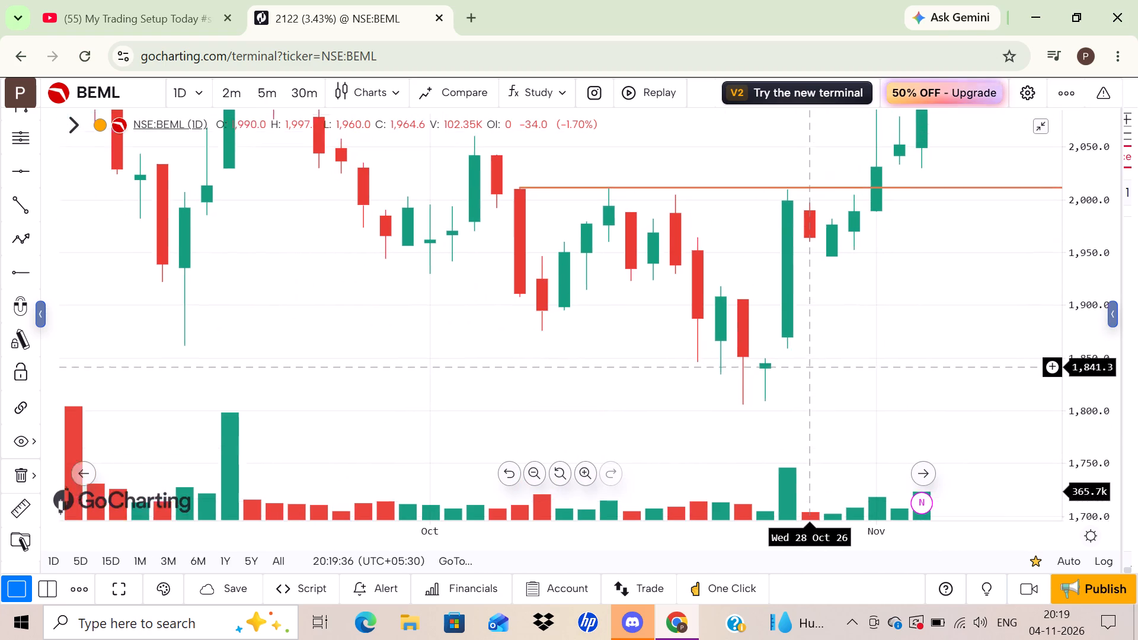
left_click_drag(792, 377, 771, 387)
left_click_drag(833, 353, 728, 367)
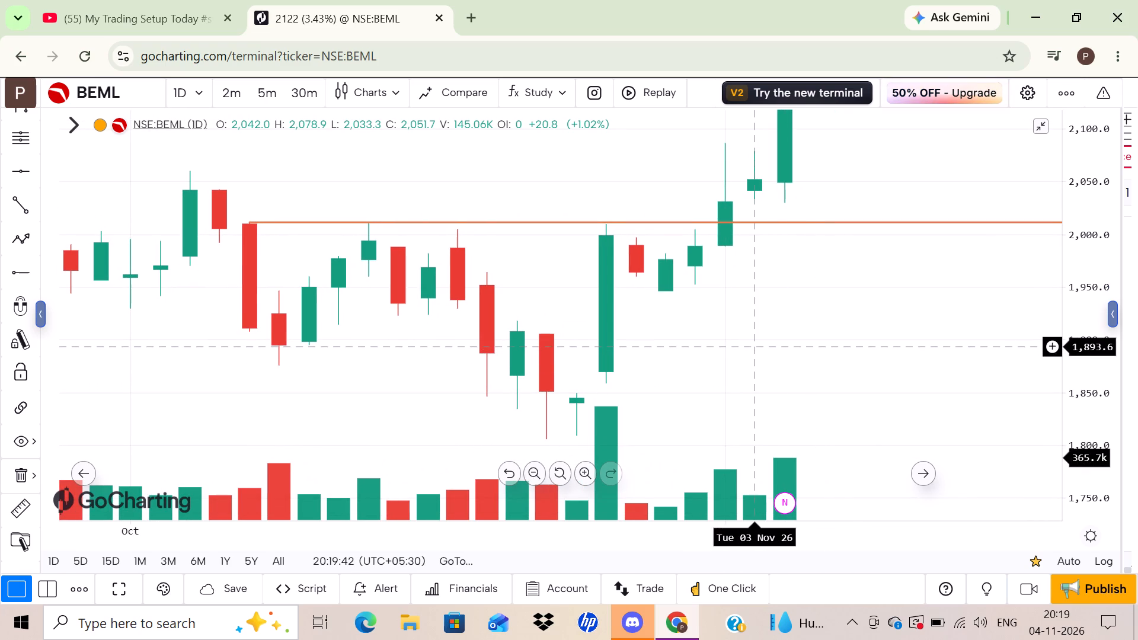
left_click_drag(754, 346, 752, 393)
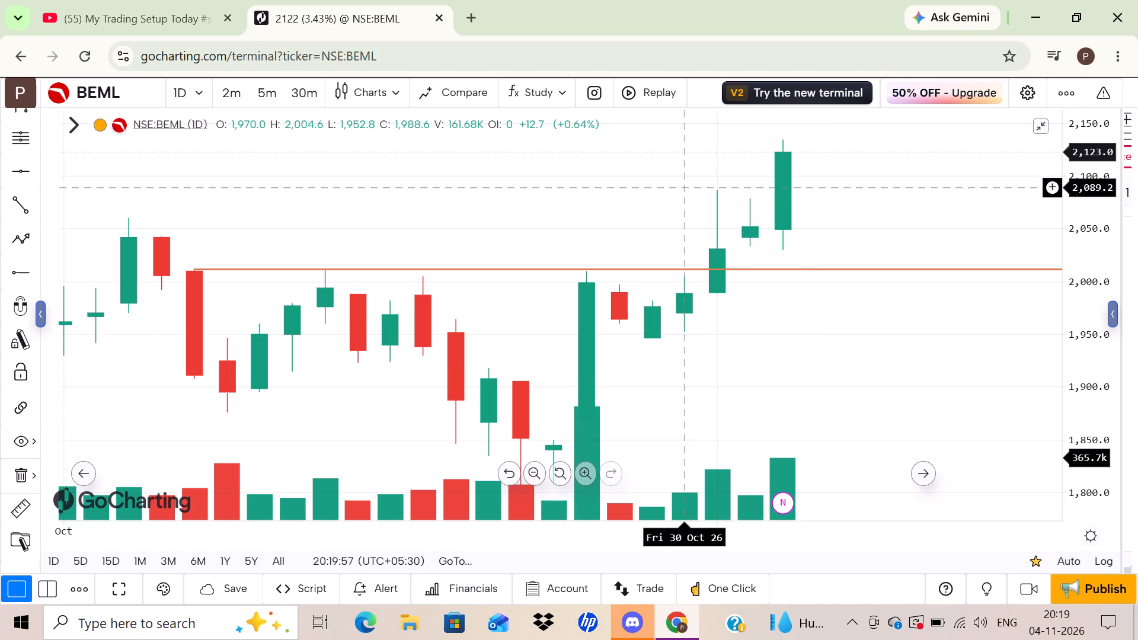
scroll(405, 161, "up", 1)
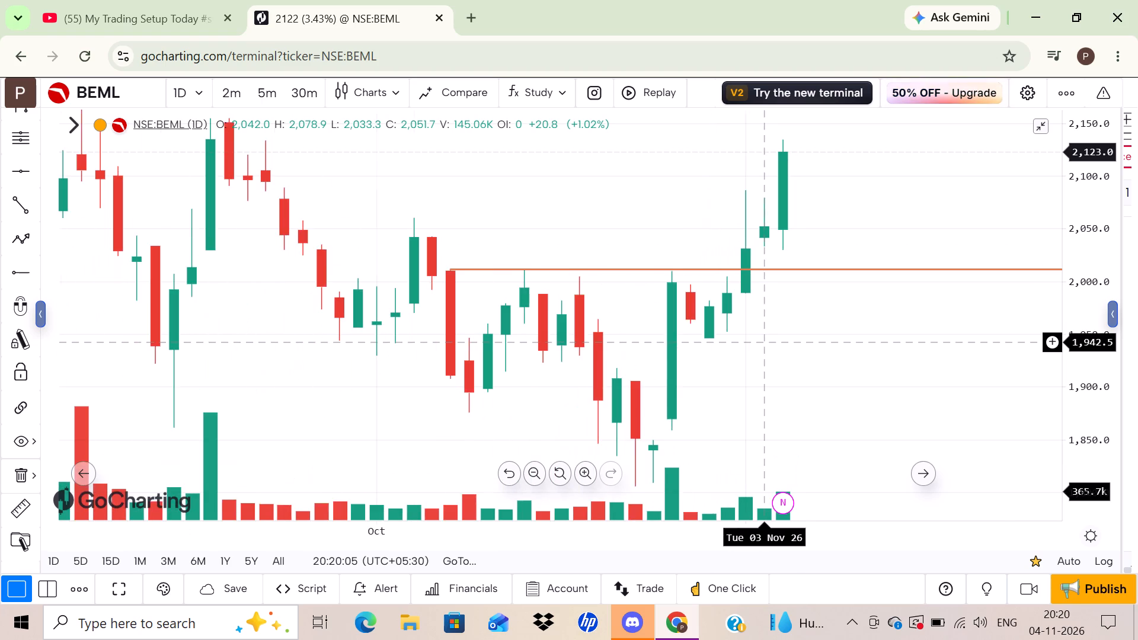
left_click_drag(1089, 263, 1081, 385)
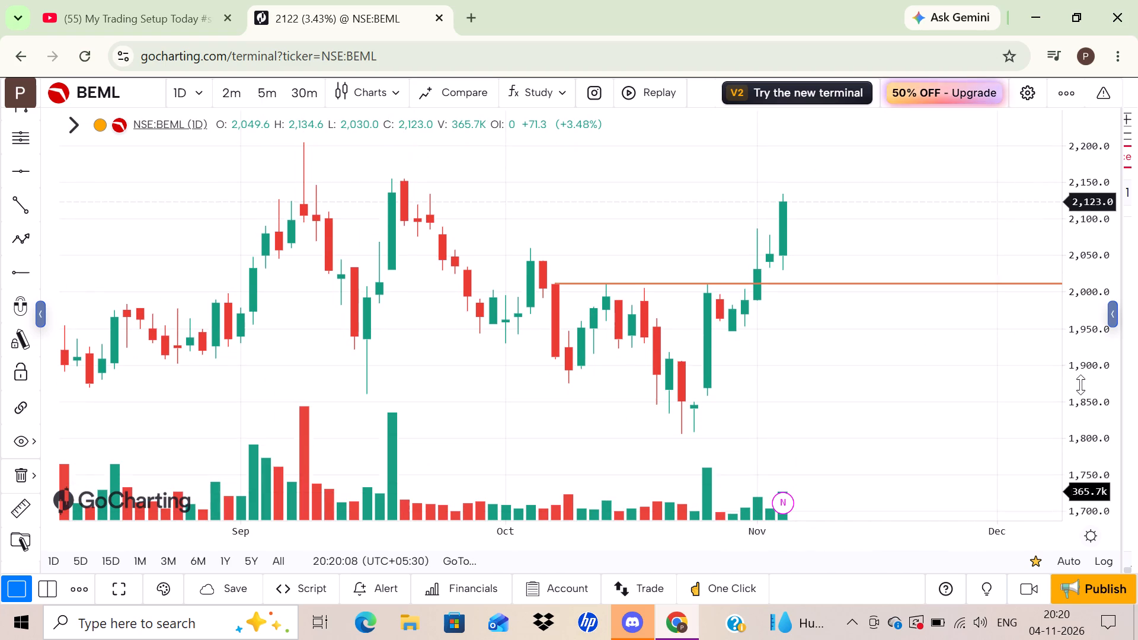
left_click_drag(1081, 385, 1080, 393)
left_click_drag(455, 401, 636, 373)
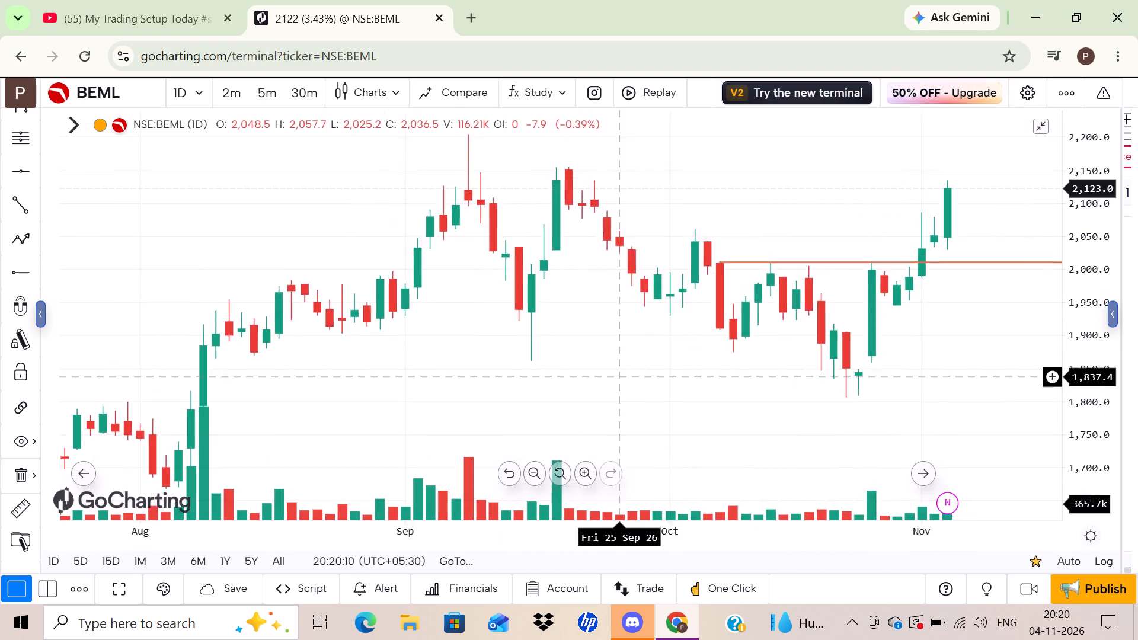
left_click_drag(636, 373, 644, 371)
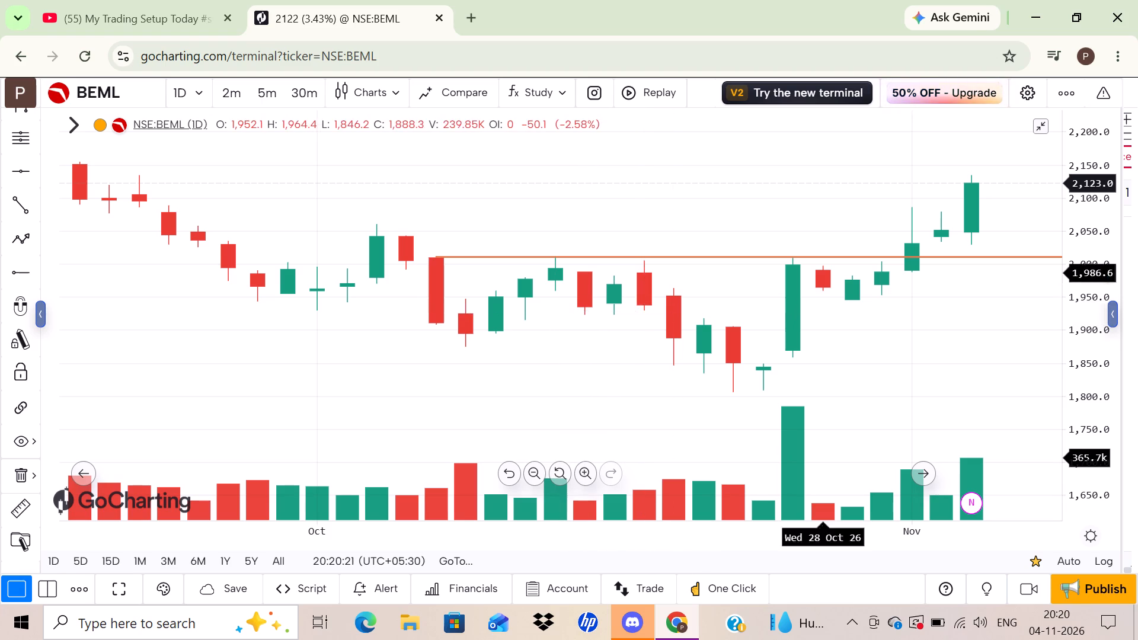
left_click_drag(1097, 276, 1078, 135)
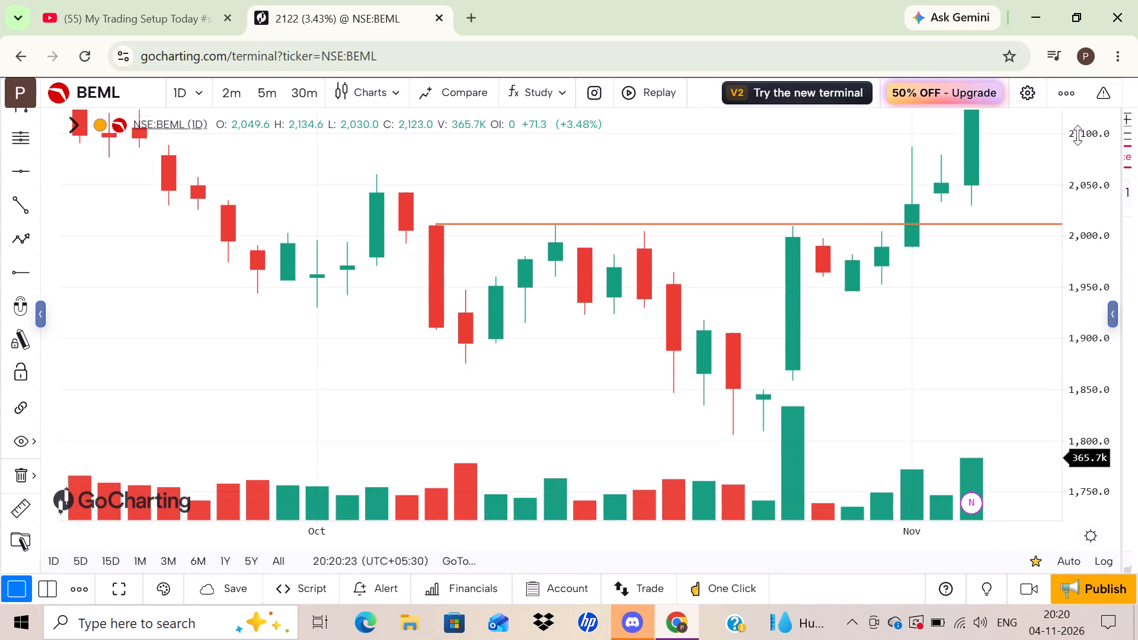
left_click_drag(1078, 135, 1078, 130)
scroll(927, 271, "left", 1)
left_click(927, 271)
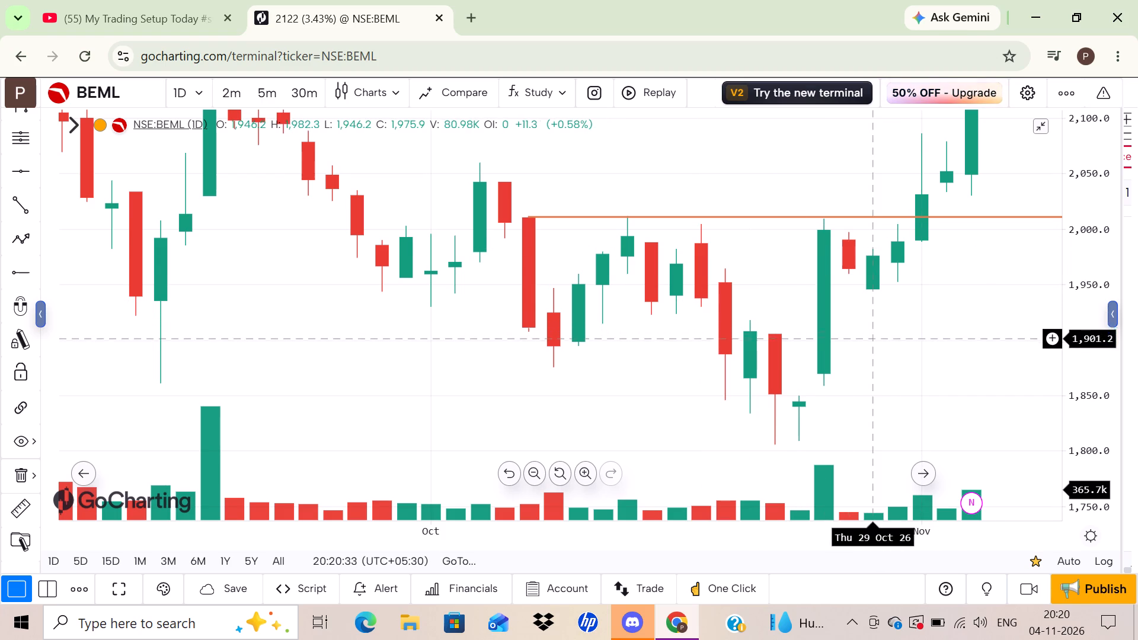
left_click_drag(1005, 313, 915, 298)
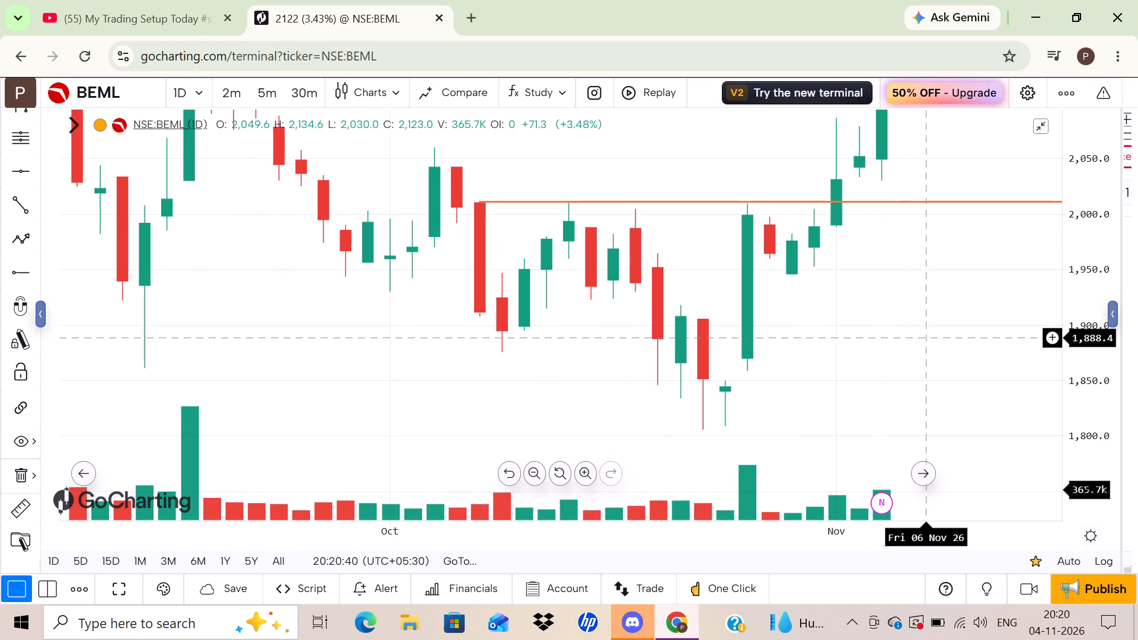
left_click_drag(926, 337, 834, 406)
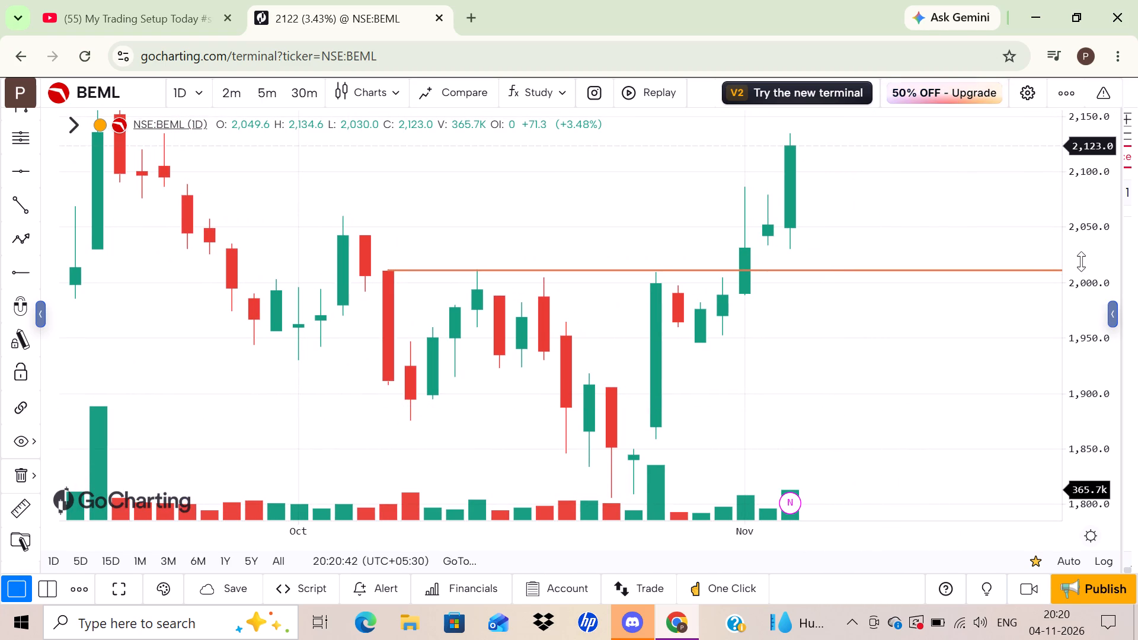
left_click_drag(1086, 258, 1079, 423)
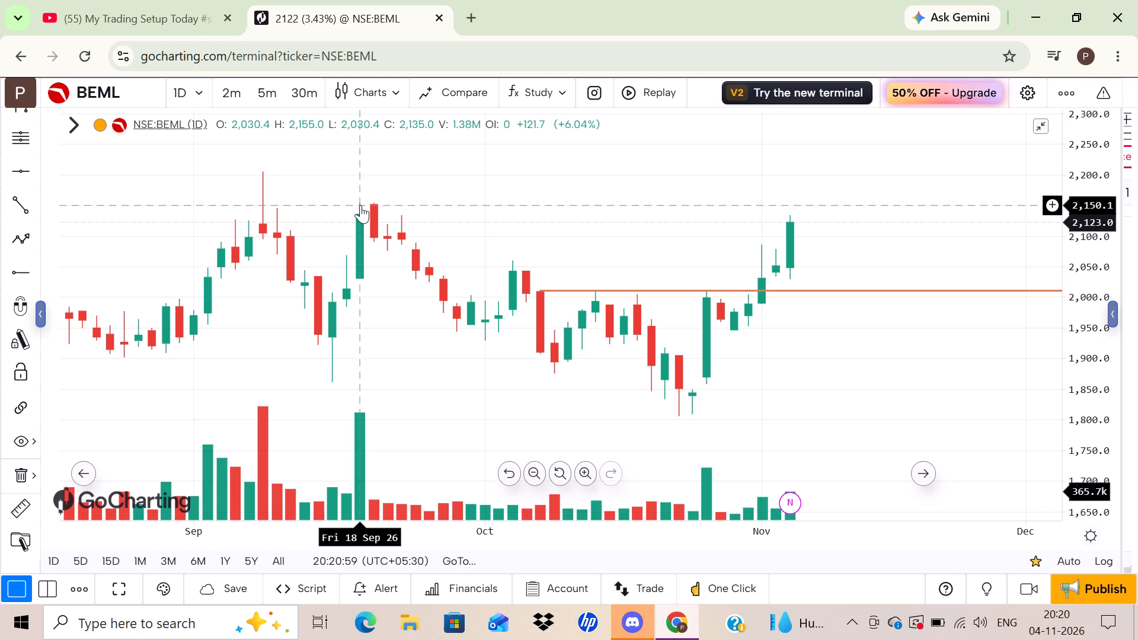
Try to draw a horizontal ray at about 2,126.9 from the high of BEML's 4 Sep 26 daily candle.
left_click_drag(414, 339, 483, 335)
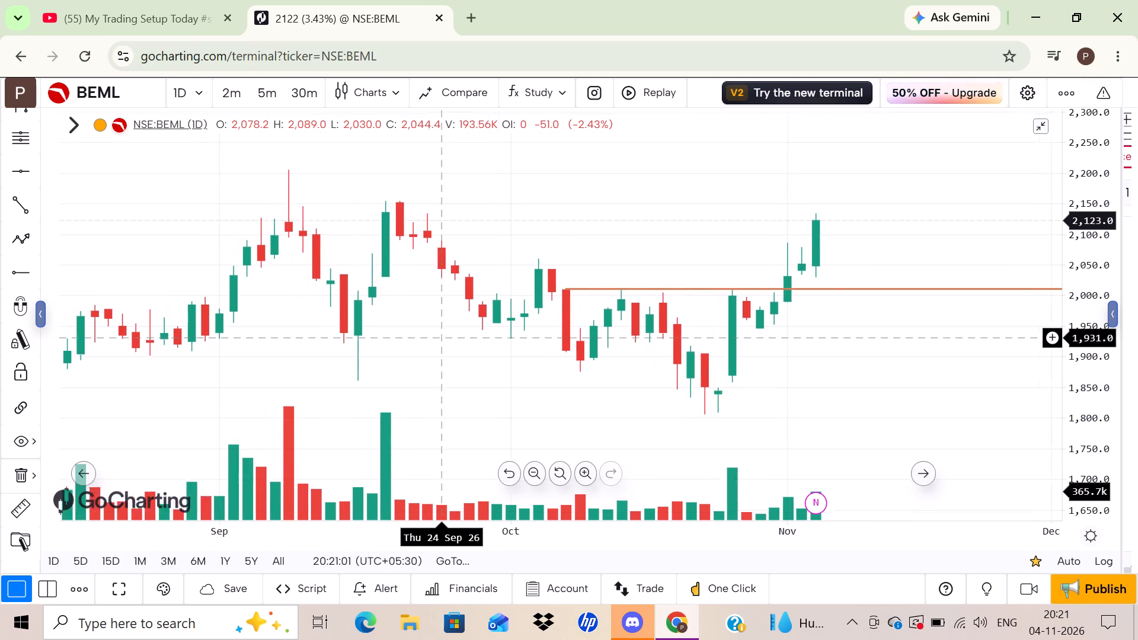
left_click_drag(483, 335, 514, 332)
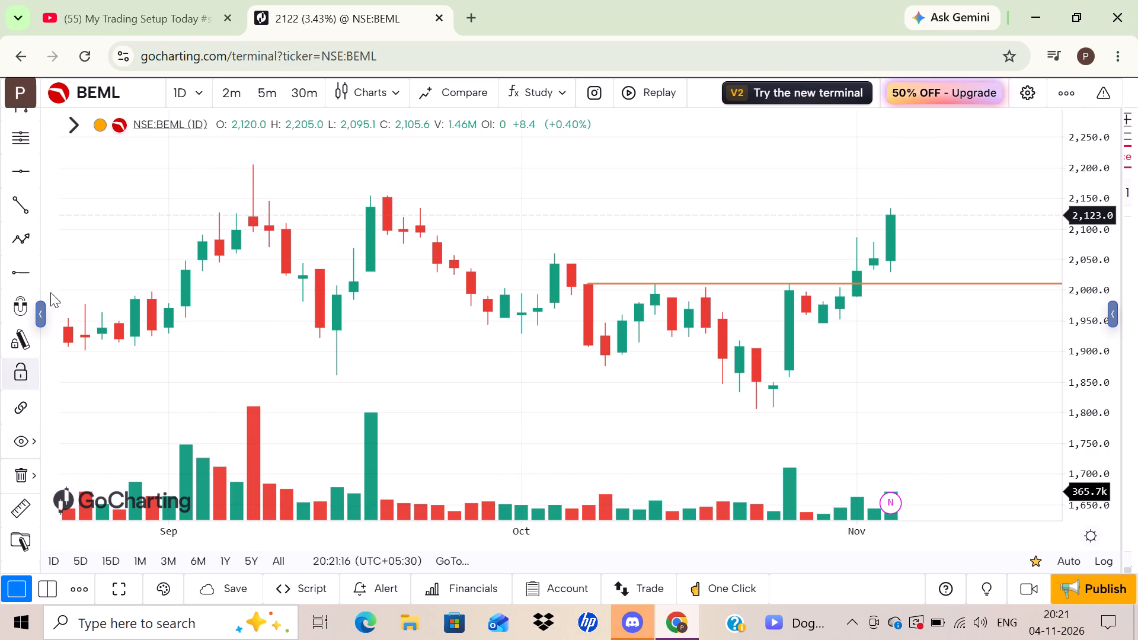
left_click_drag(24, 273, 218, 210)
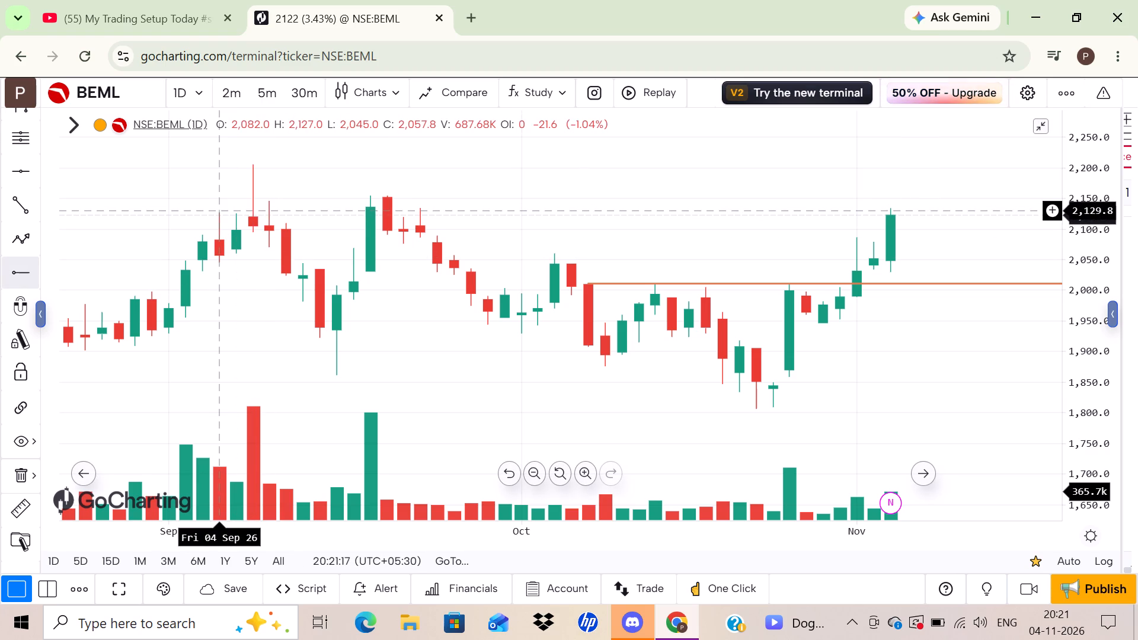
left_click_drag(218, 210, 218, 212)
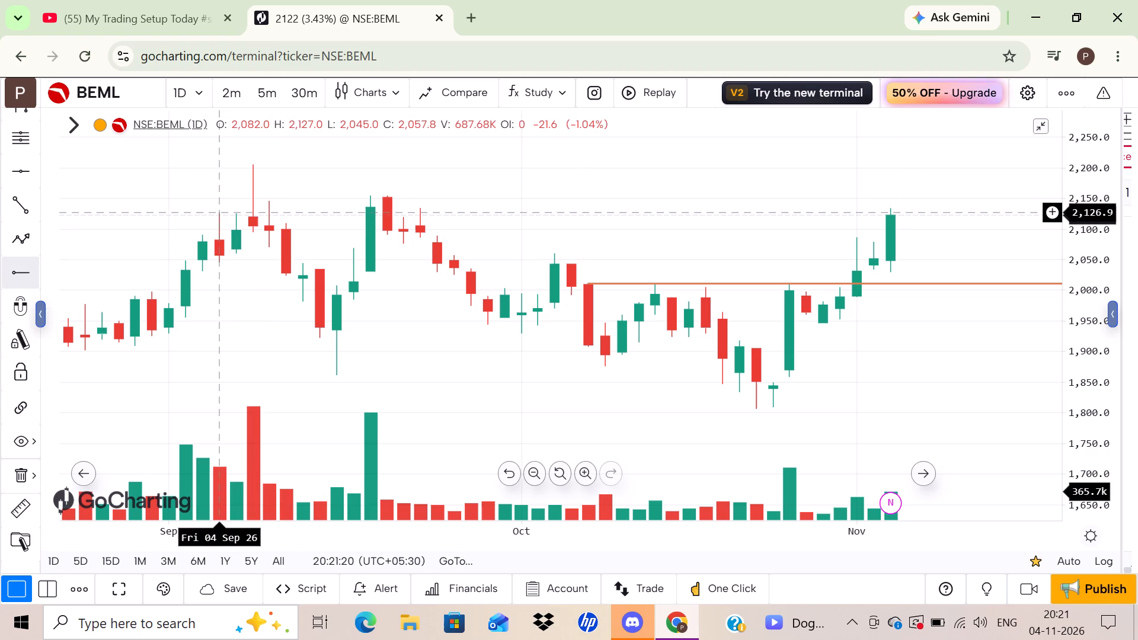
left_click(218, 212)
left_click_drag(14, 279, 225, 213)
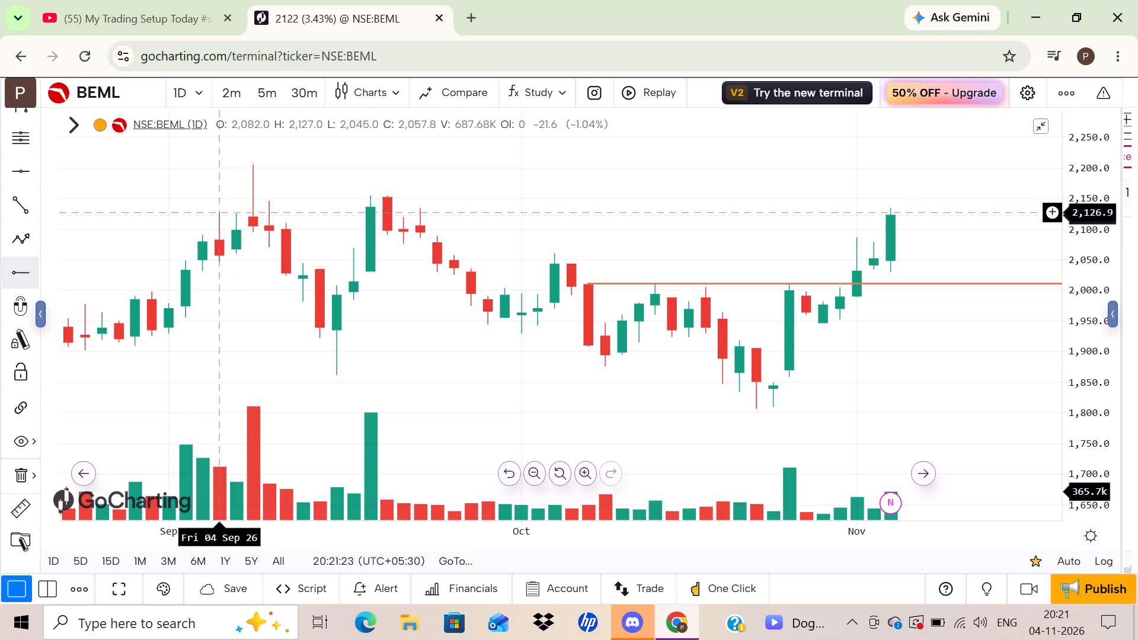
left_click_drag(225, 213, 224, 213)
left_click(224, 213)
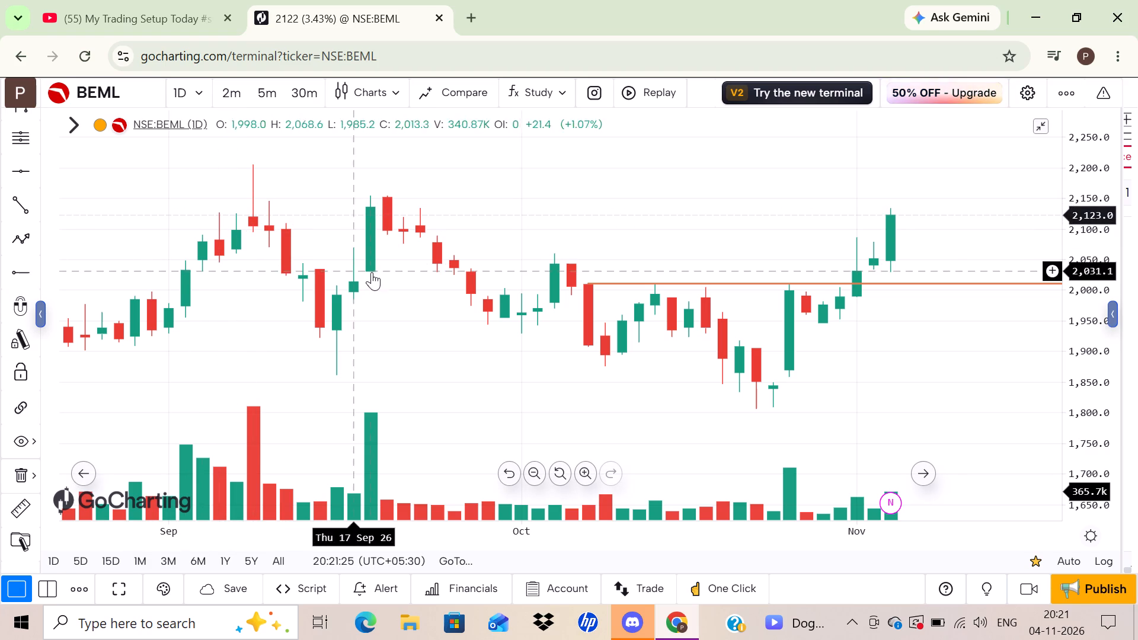
Draw a horizontal ray at about 2,122.5 starting from BEML's 4 Sep 26 daily candle.
left_click(17, 279)
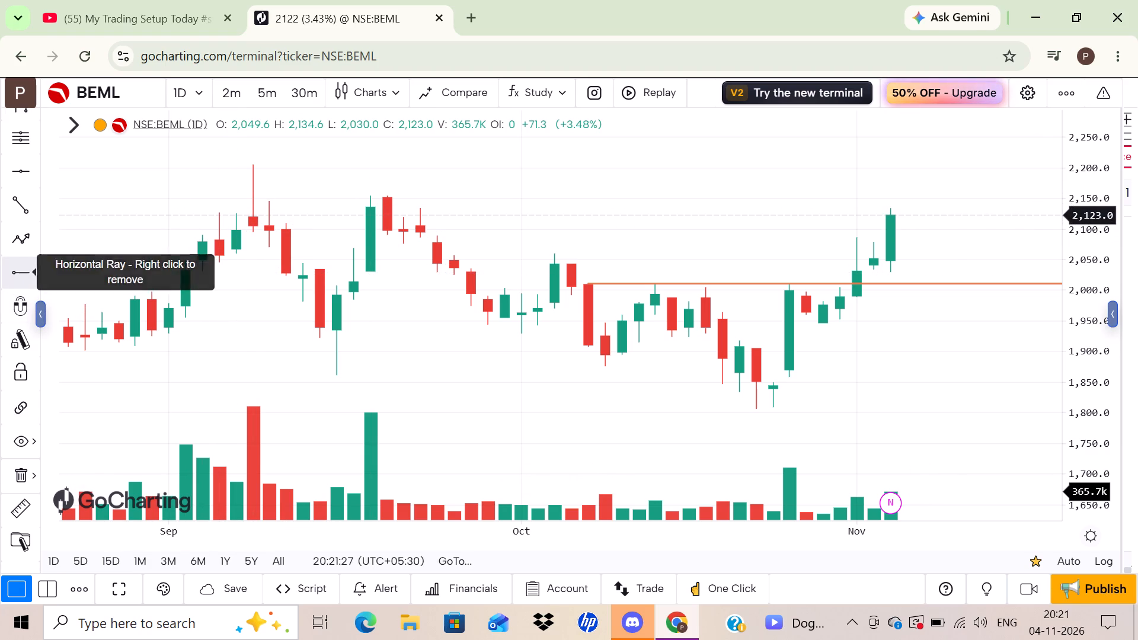
left_click(214, 215)
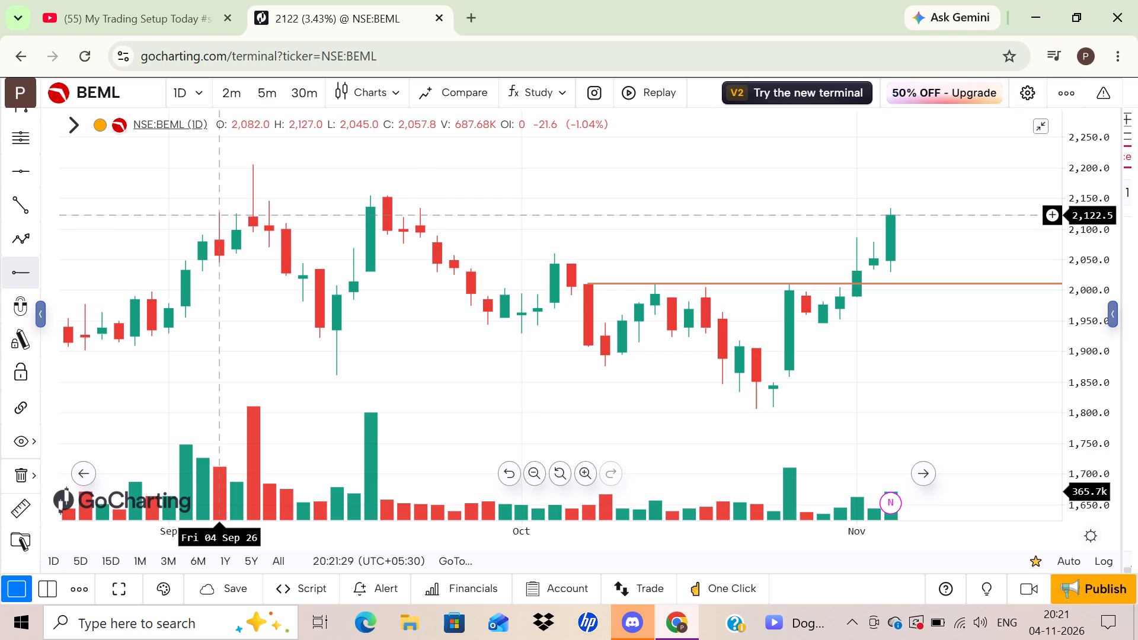
left_click(374, 377)
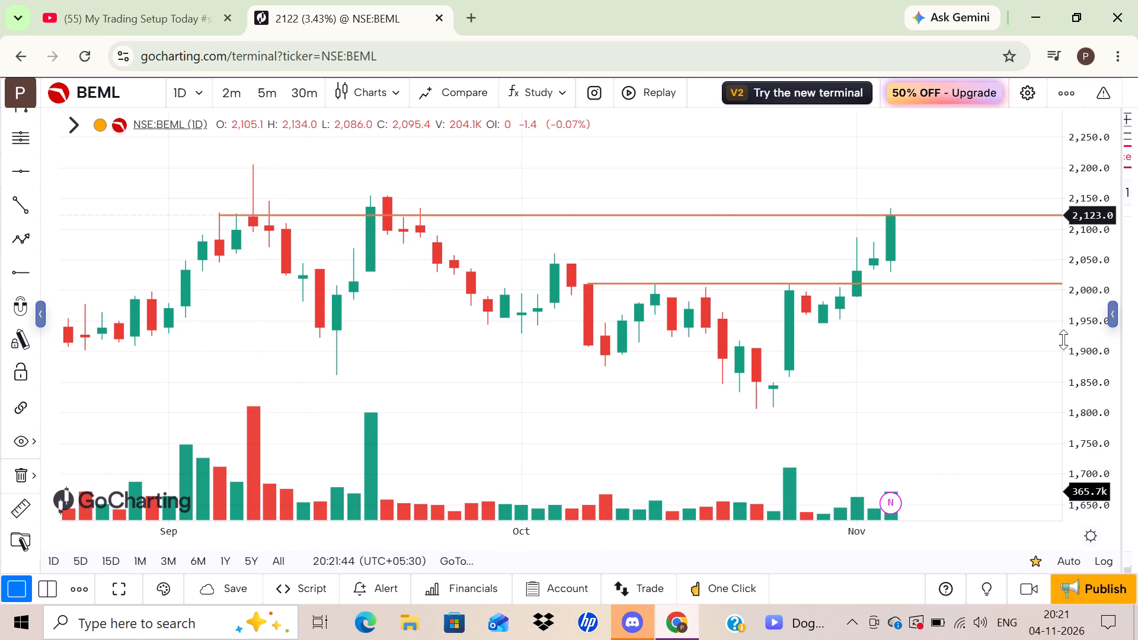
Switch the BEML chart to the 5-minute timeframe, focused on the 4 Nov 26 session.
left_click_drag(1076, 351, 1088, 293)
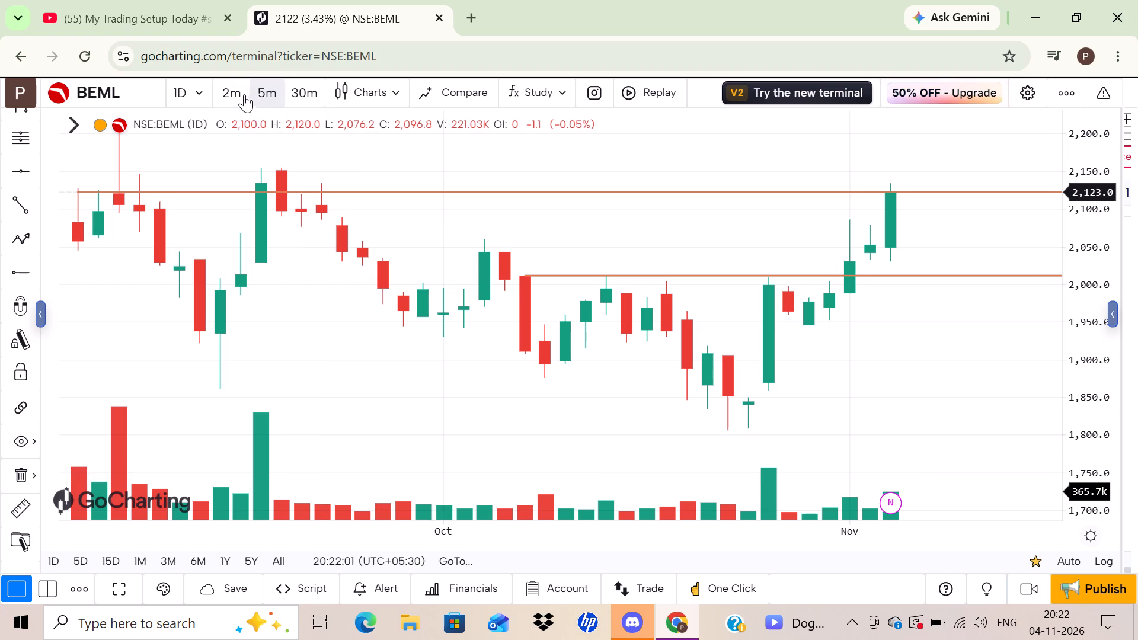
left_click(259, 99)
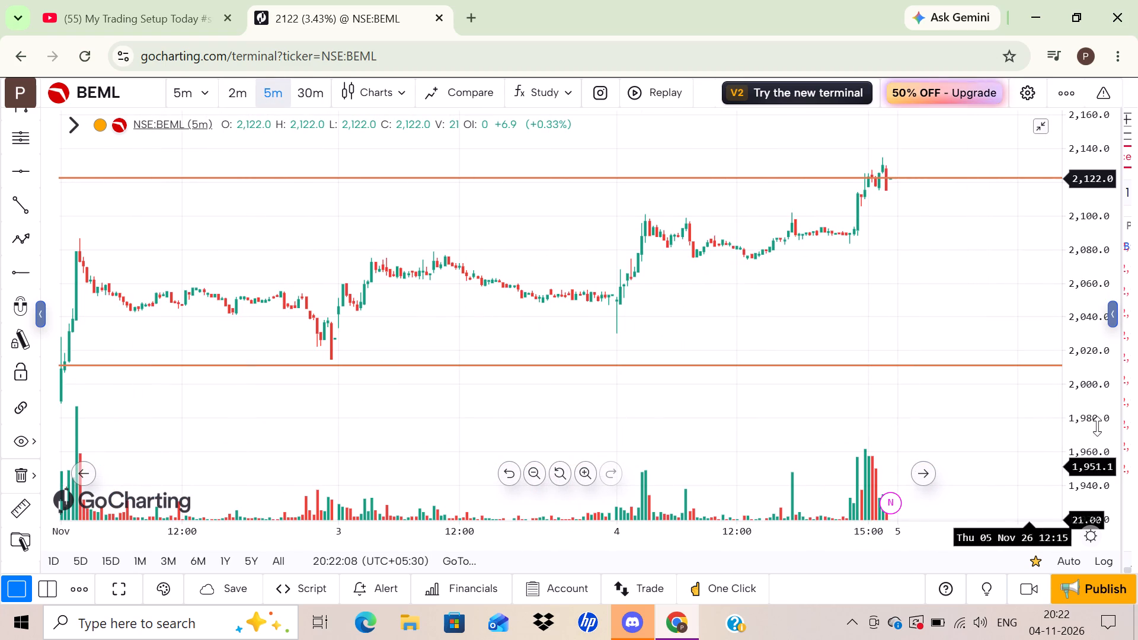
left_click_drag(1085, 402, 1079, 276)
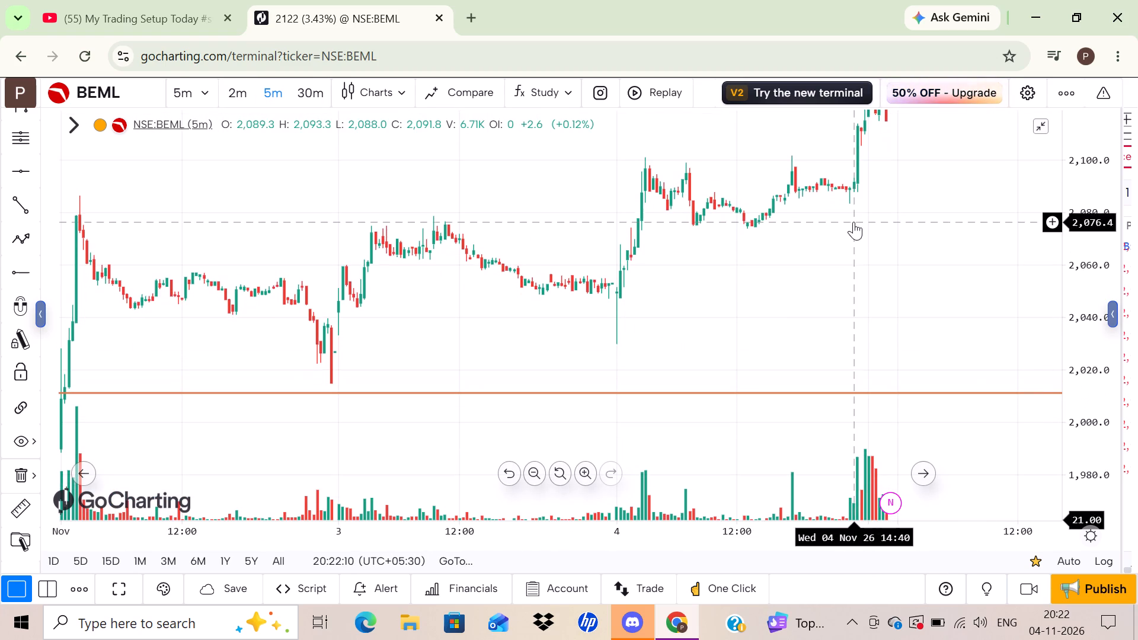
left_click_drag(718, 285, 864, 281)
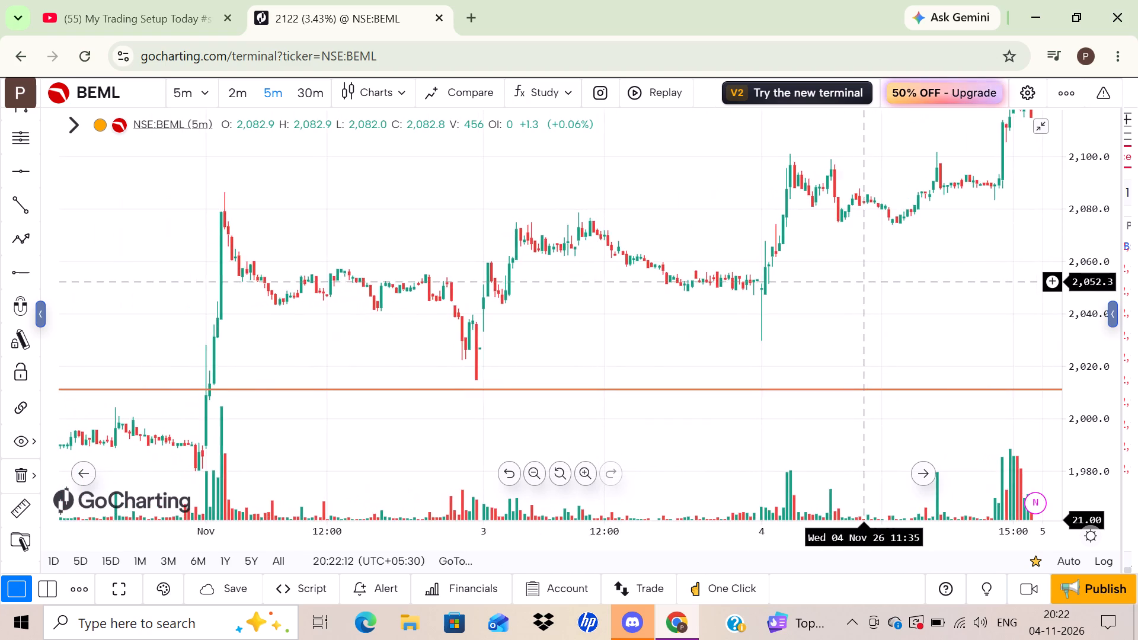
left_click_drag(1076, 350, 1061, 290)
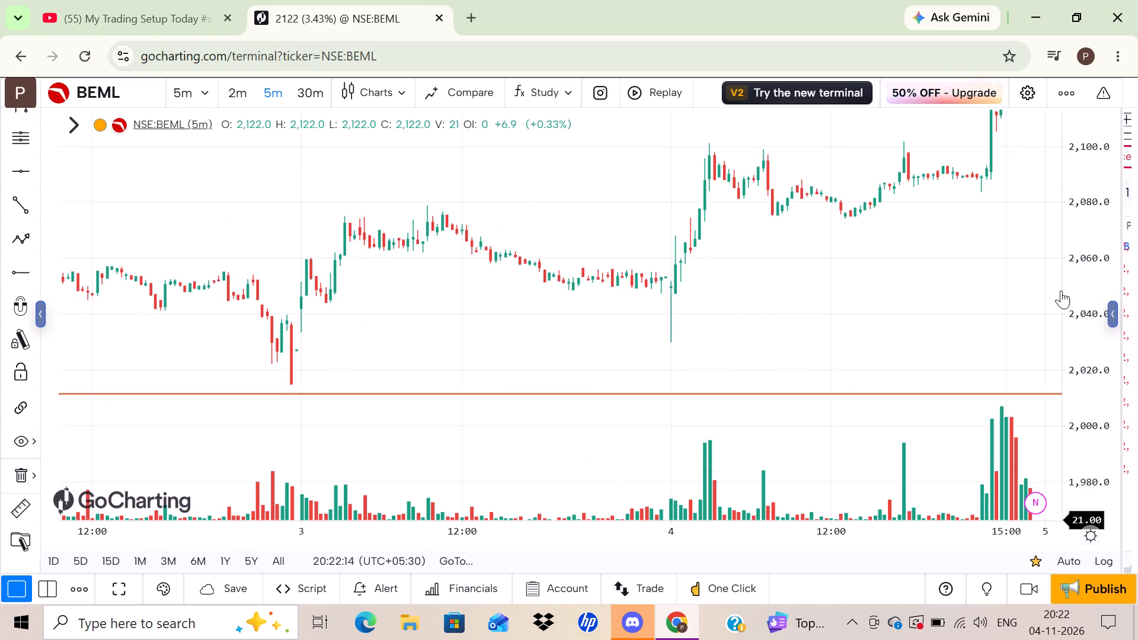
left_click_drag(1061, 290, 1058, 278)
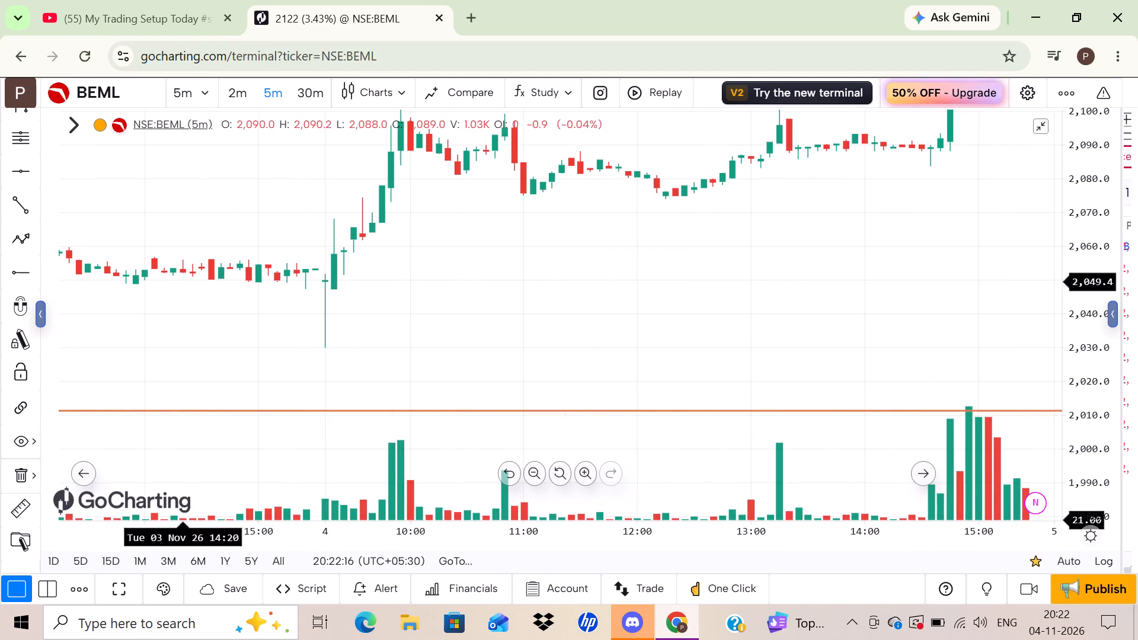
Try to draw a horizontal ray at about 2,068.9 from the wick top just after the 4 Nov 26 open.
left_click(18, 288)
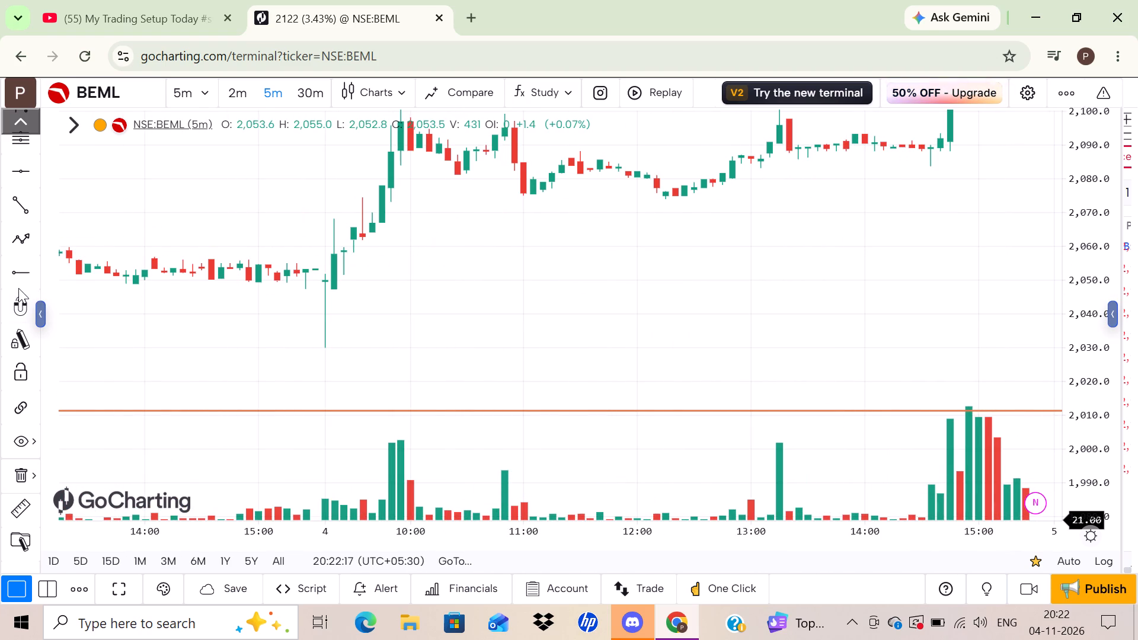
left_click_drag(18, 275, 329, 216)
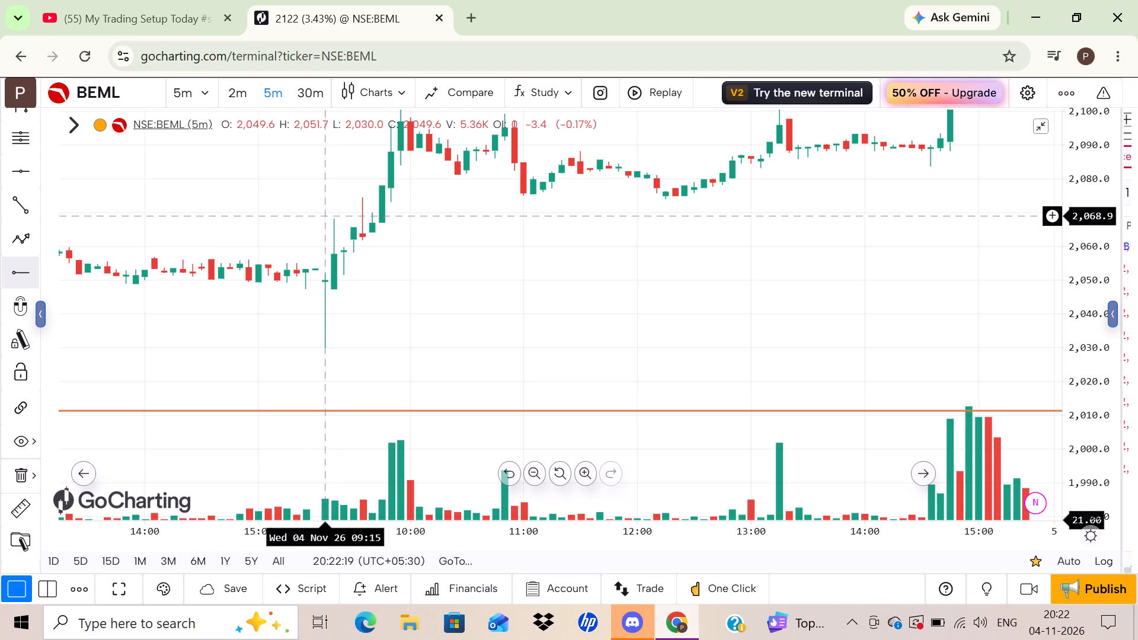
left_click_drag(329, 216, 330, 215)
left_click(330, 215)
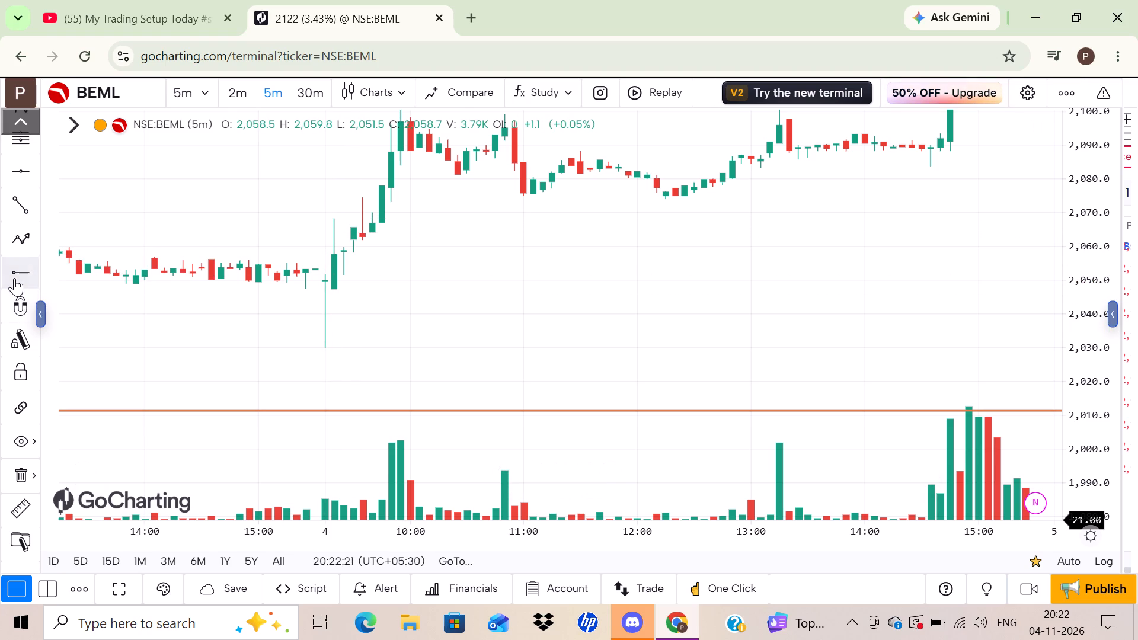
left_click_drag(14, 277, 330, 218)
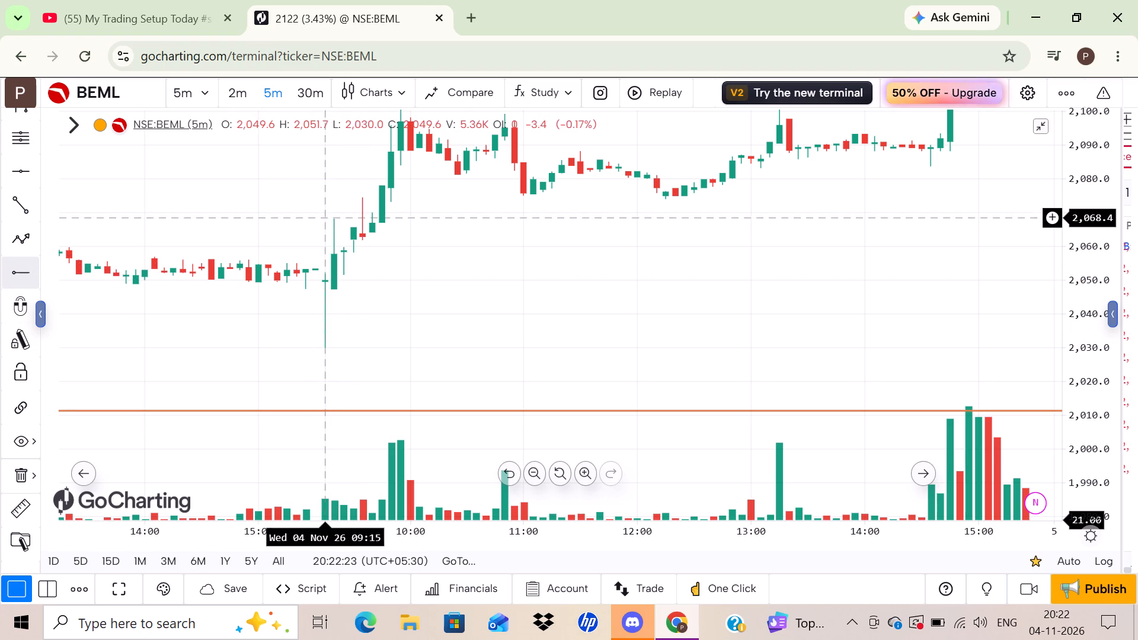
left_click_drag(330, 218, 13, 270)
Draw a horizontal ray at about 2,051.8 starting from the top of the 09:15 candle of 4 Nov 26.
left_click(13, 270)
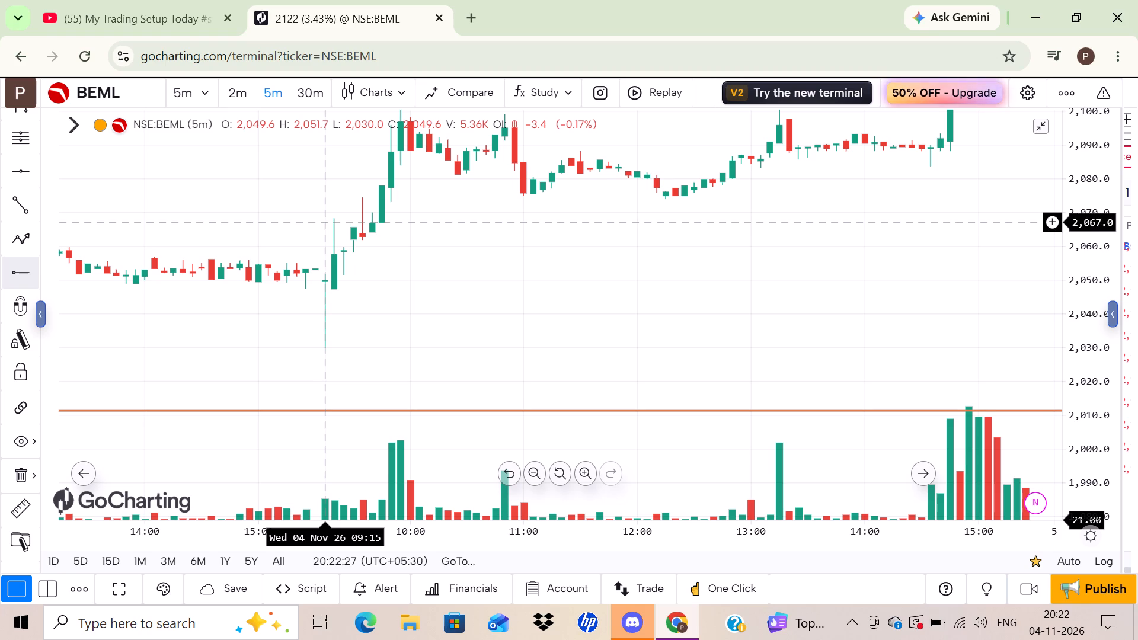
left_click(323, 273)
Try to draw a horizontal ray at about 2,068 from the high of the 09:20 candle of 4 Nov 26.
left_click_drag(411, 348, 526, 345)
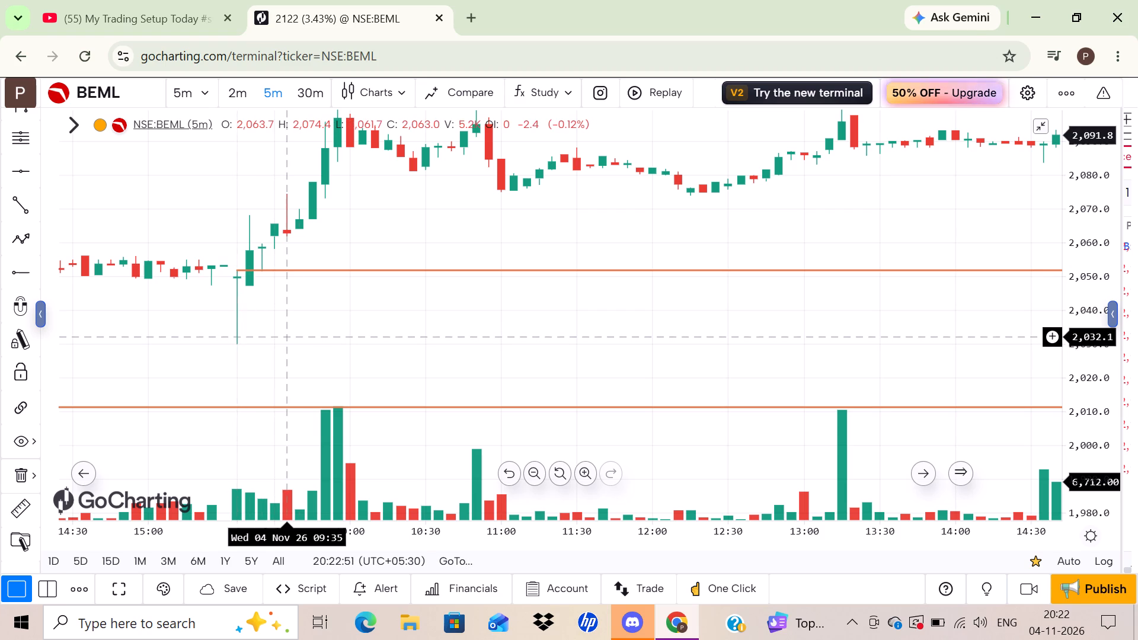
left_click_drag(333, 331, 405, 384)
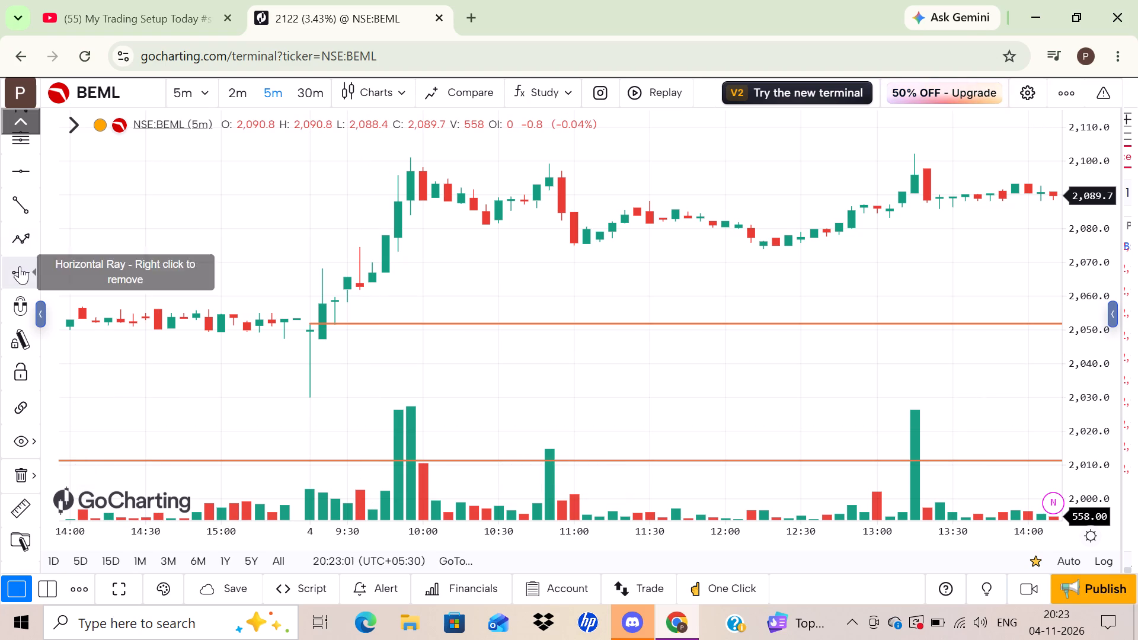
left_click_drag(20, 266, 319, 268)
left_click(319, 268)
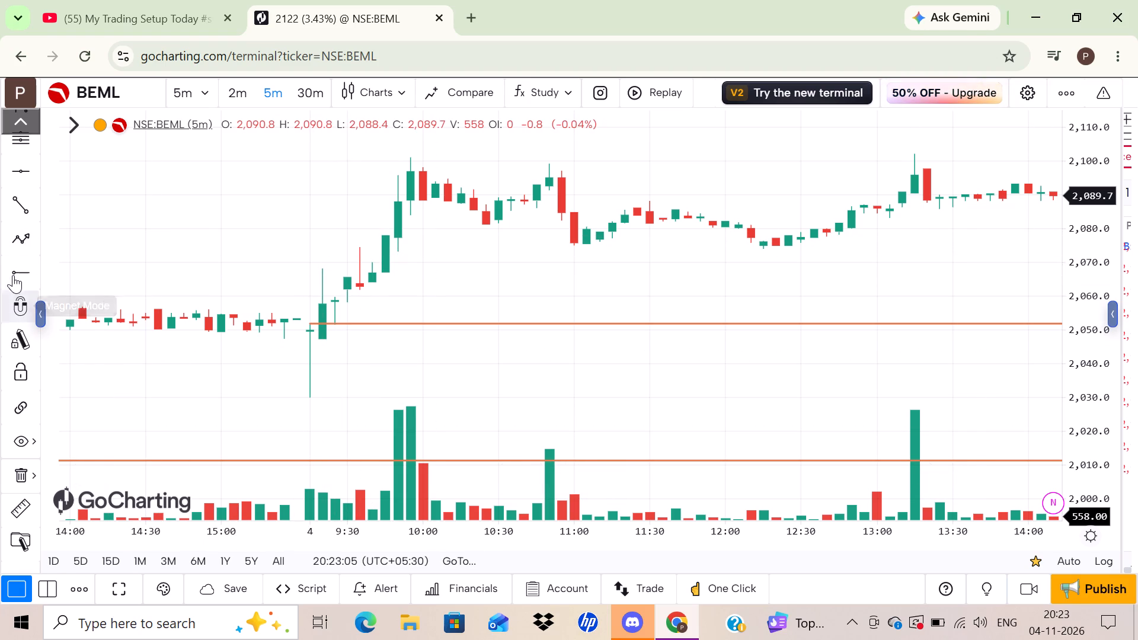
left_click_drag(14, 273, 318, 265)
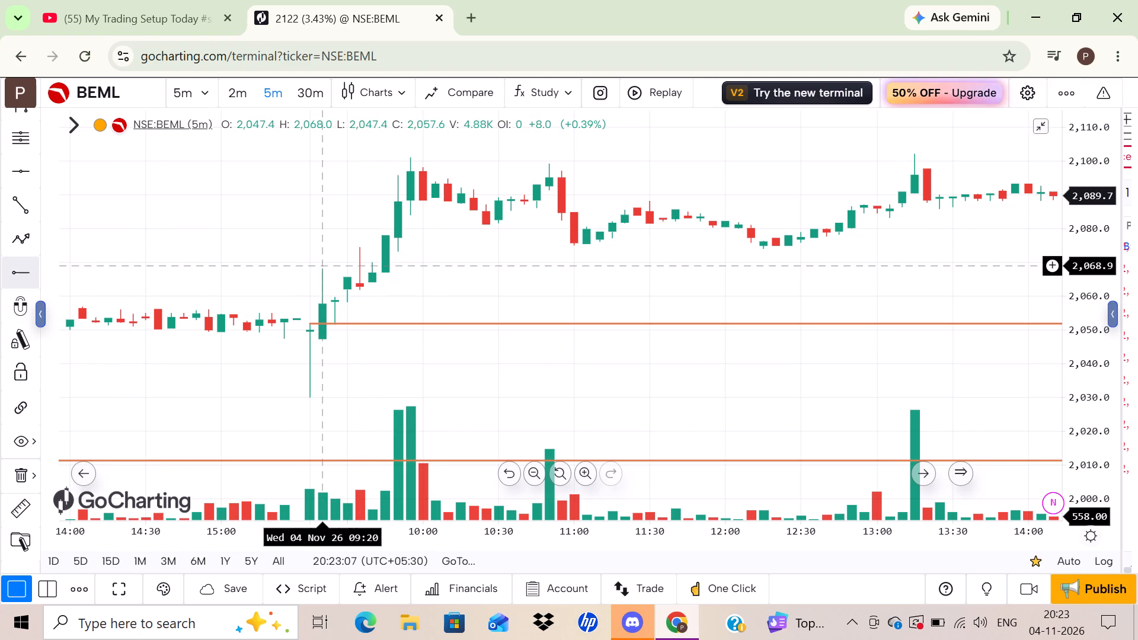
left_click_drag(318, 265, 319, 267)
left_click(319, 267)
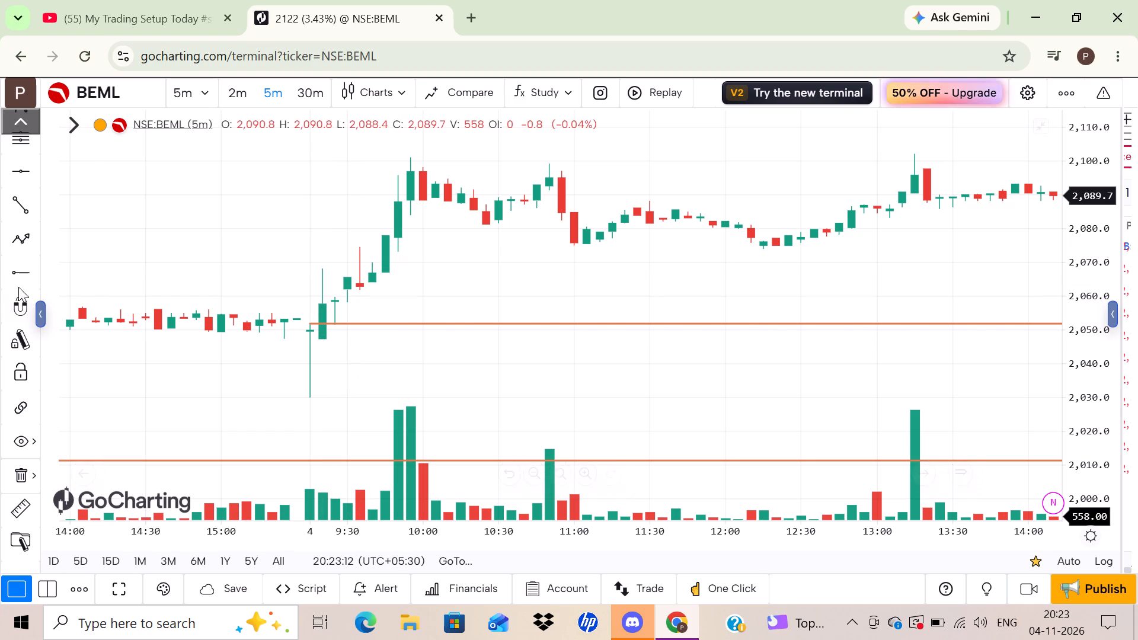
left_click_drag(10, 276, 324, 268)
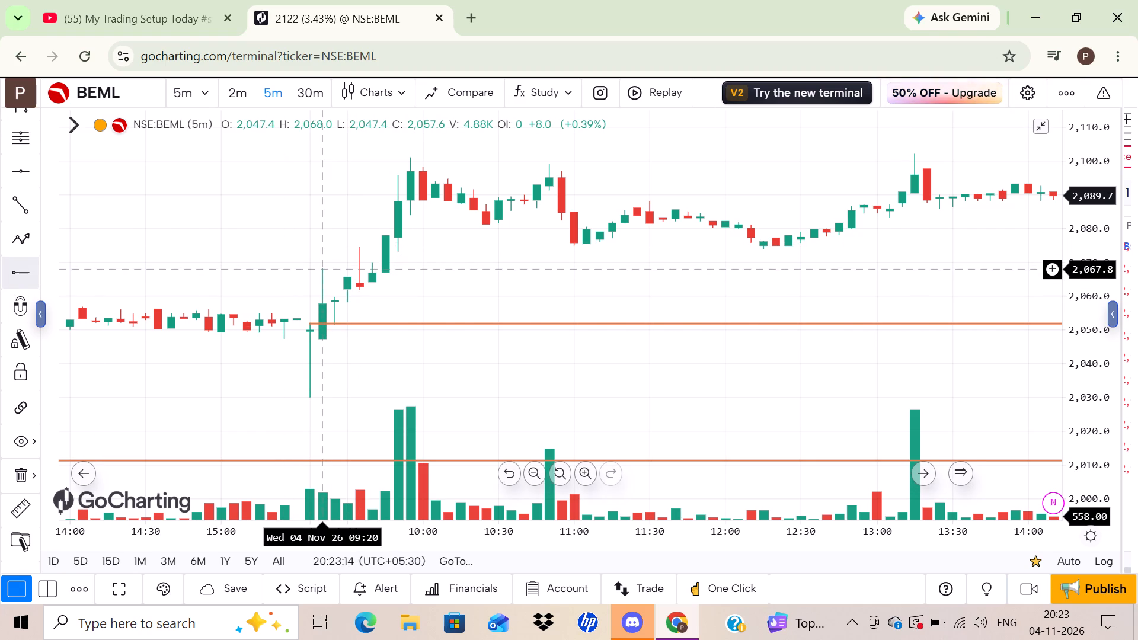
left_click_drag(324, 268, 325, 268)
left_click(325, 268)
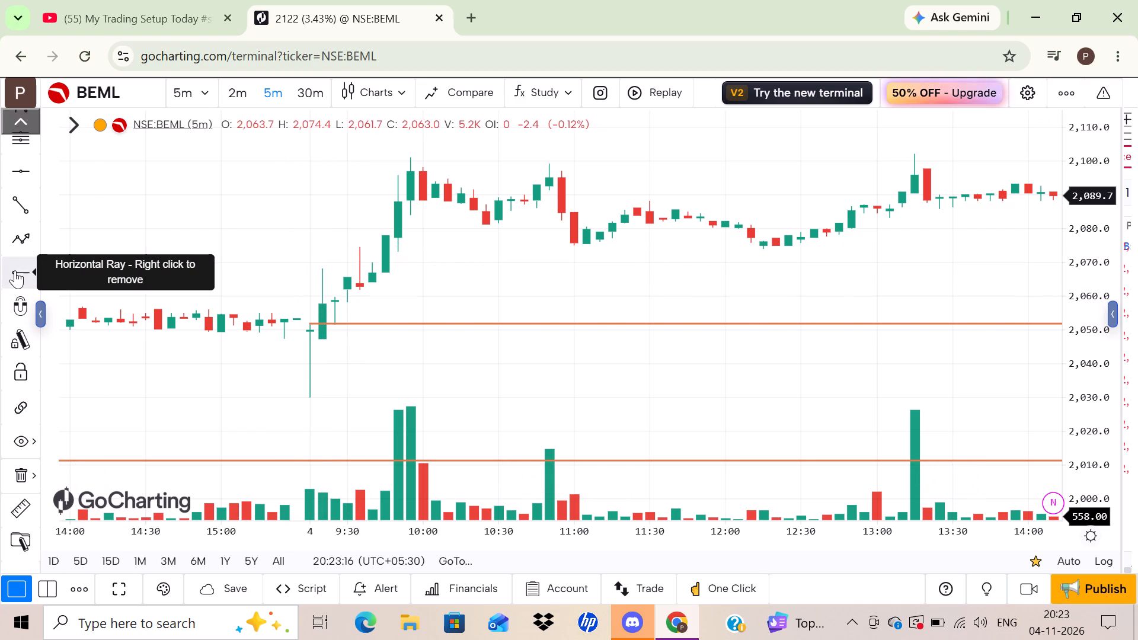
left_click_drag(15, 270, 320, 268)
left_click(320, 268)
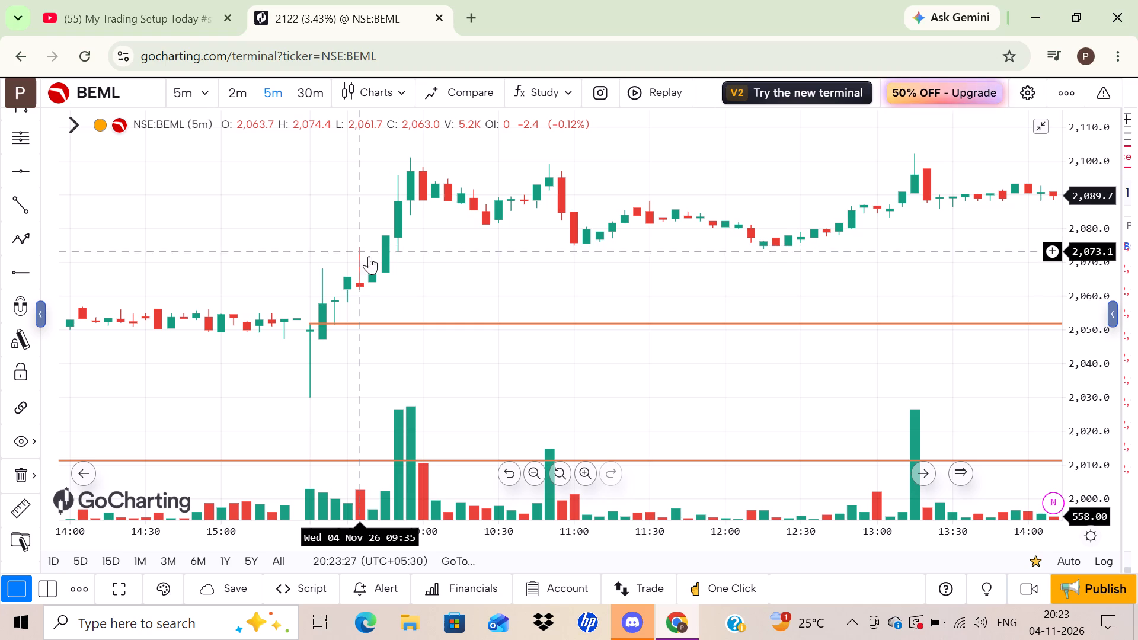
Examine BEML's 5-minute price action through the 4 Nov 26 close relative to the horizontal rays.
scroll(401, 282, "left", 1)
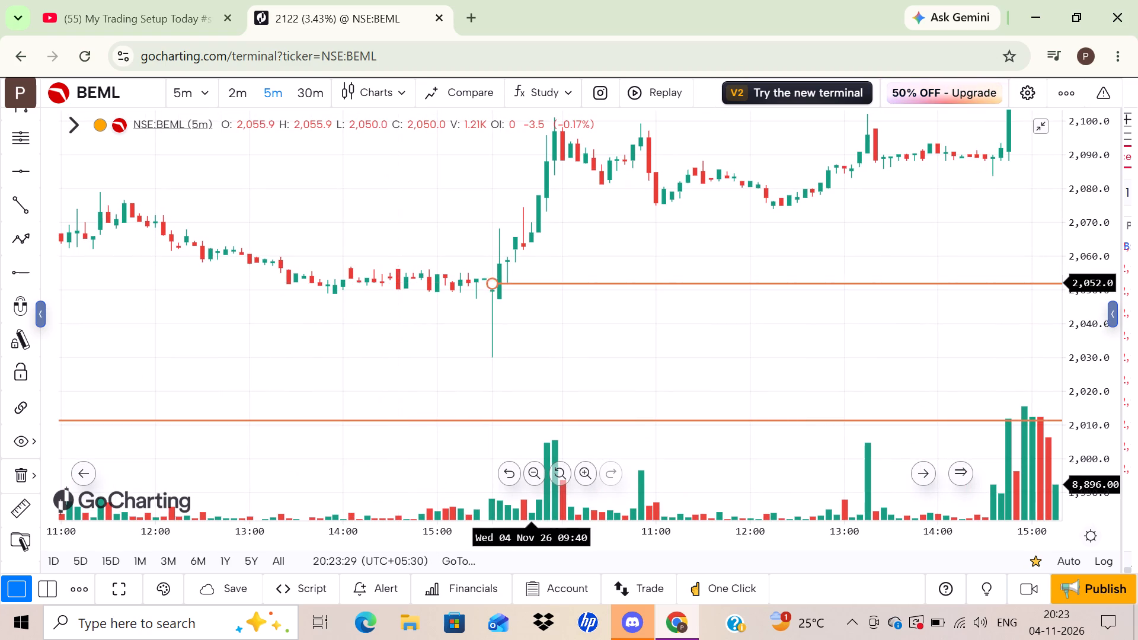
left_click_drag(572, 219, 583, 308)
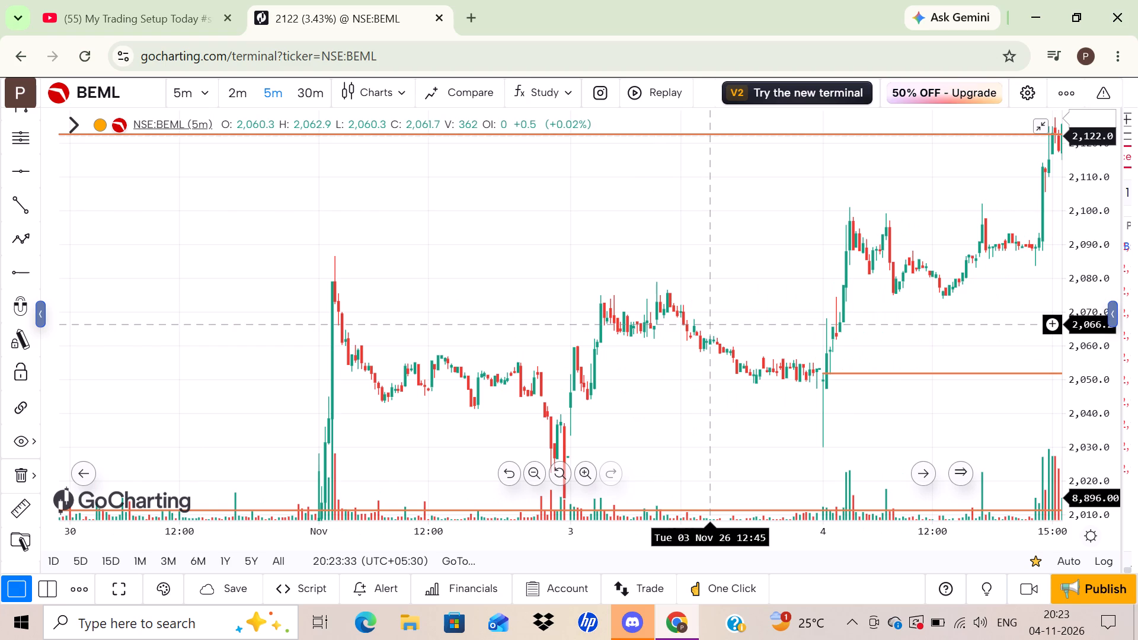
left_click_drag(976, 314, 849, 374)
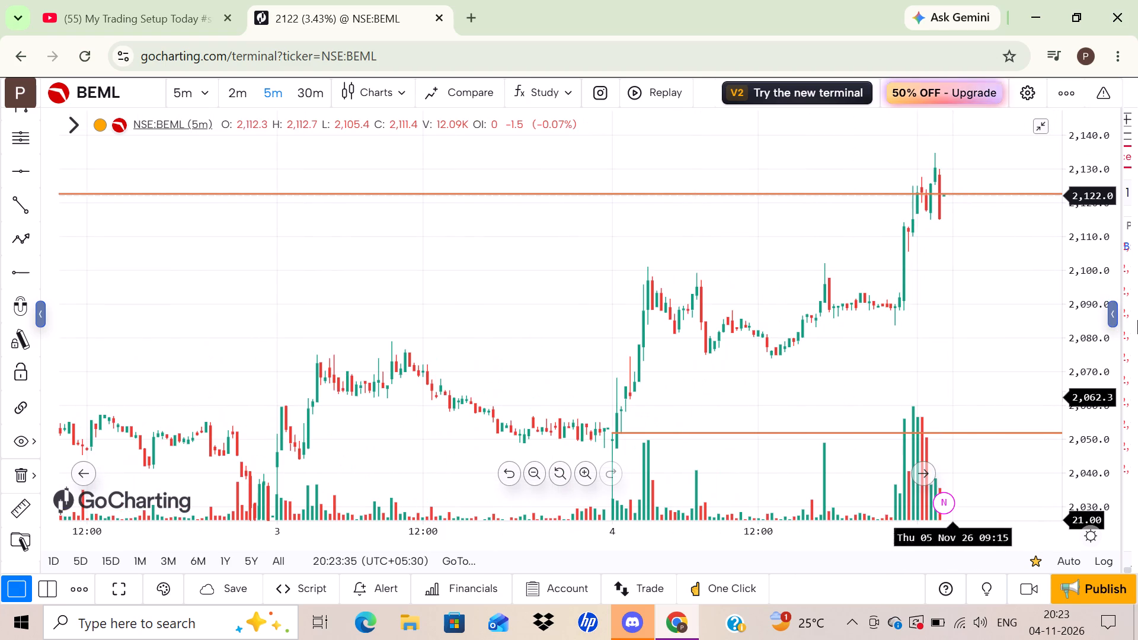
left_click_drag(1094, 333, 1075, 273)
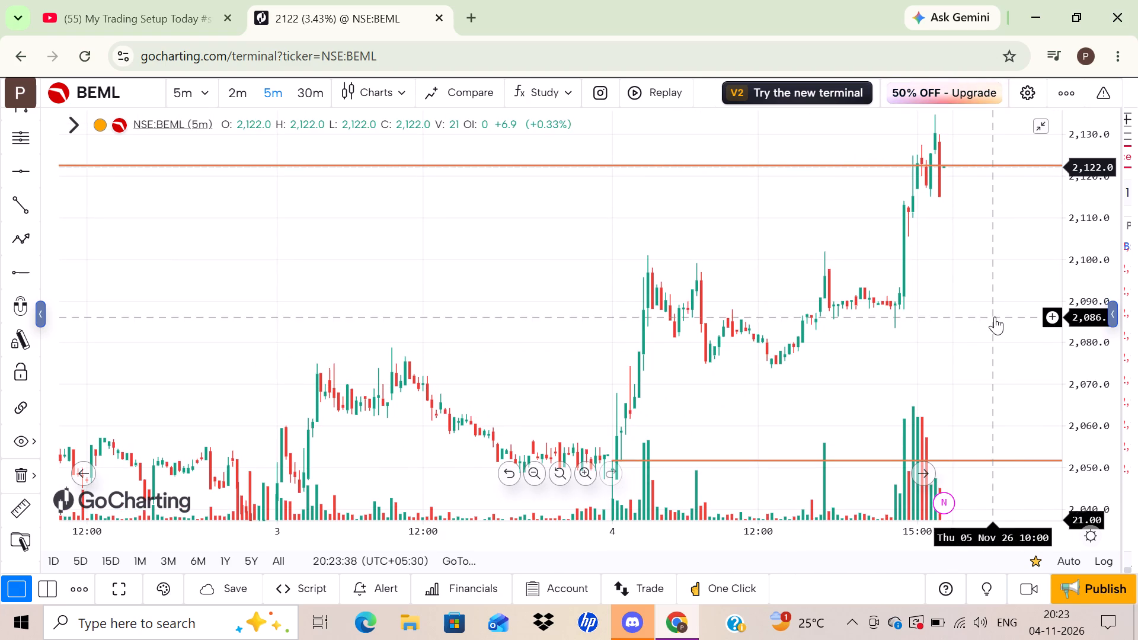
scroll(995, 316, "up", 1)
left_click(995, 316)
left_click(925, 272)
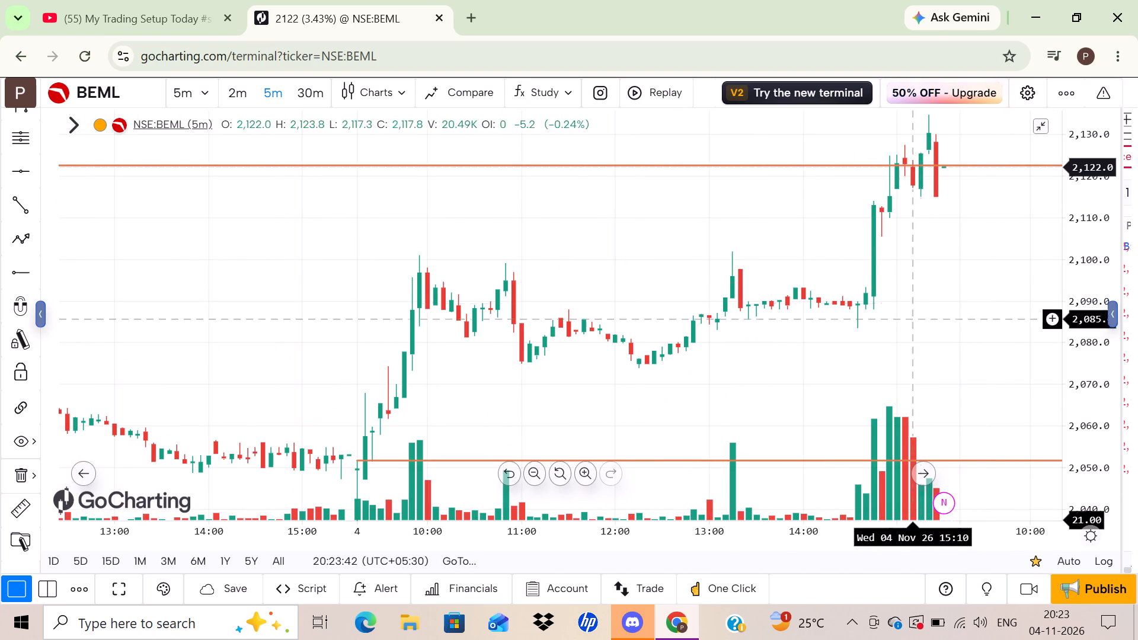
left_click_drag(573, 394, 685, 341)
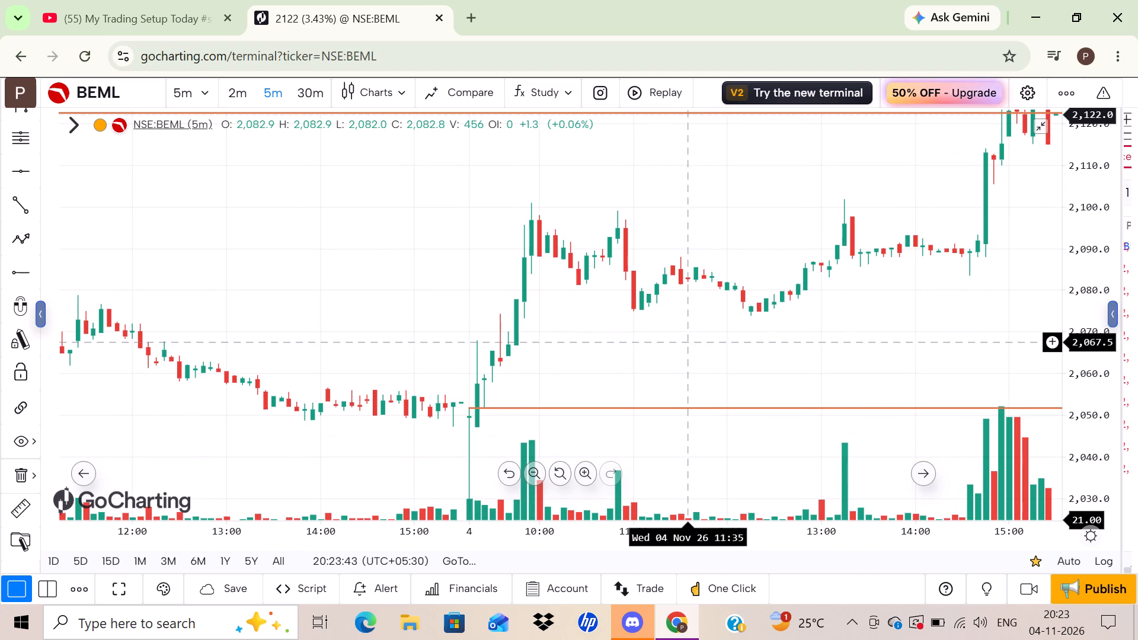
Draw a horizontal ray at about 2,075 starting from the wick top of the 09:35 candle of 4 Nov 26.
left_click(13, 279)
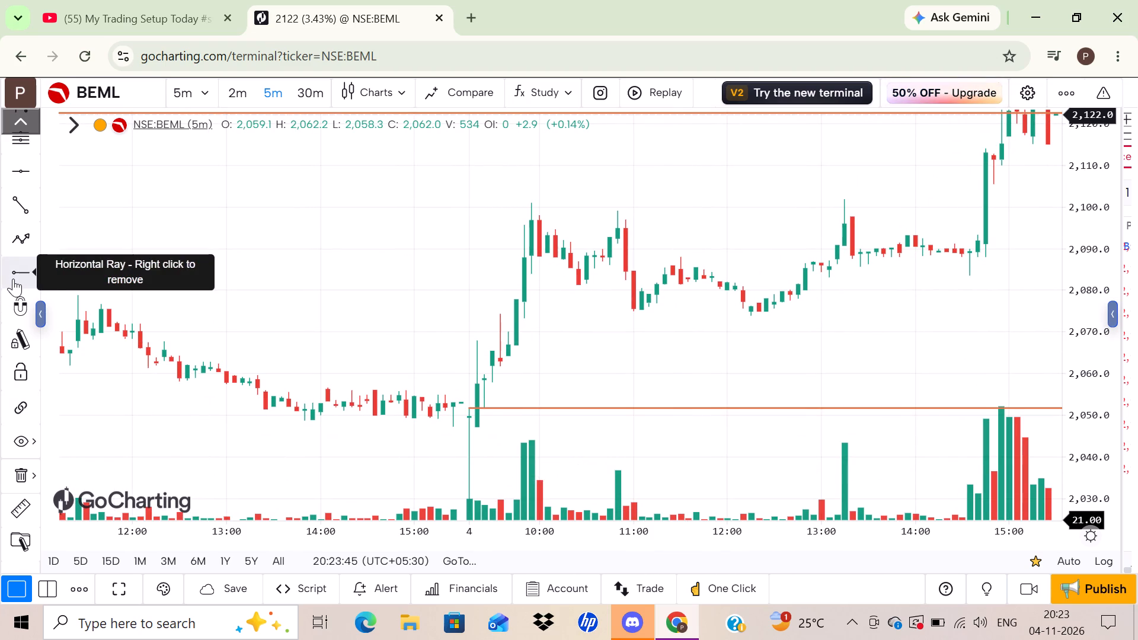
left_click(499, 311)
Examine BEML's 5-minute price action around the horizontal rays, from the 4 Nov 26 session back to late September.
left_click_drag(690, 389, 661, 382)
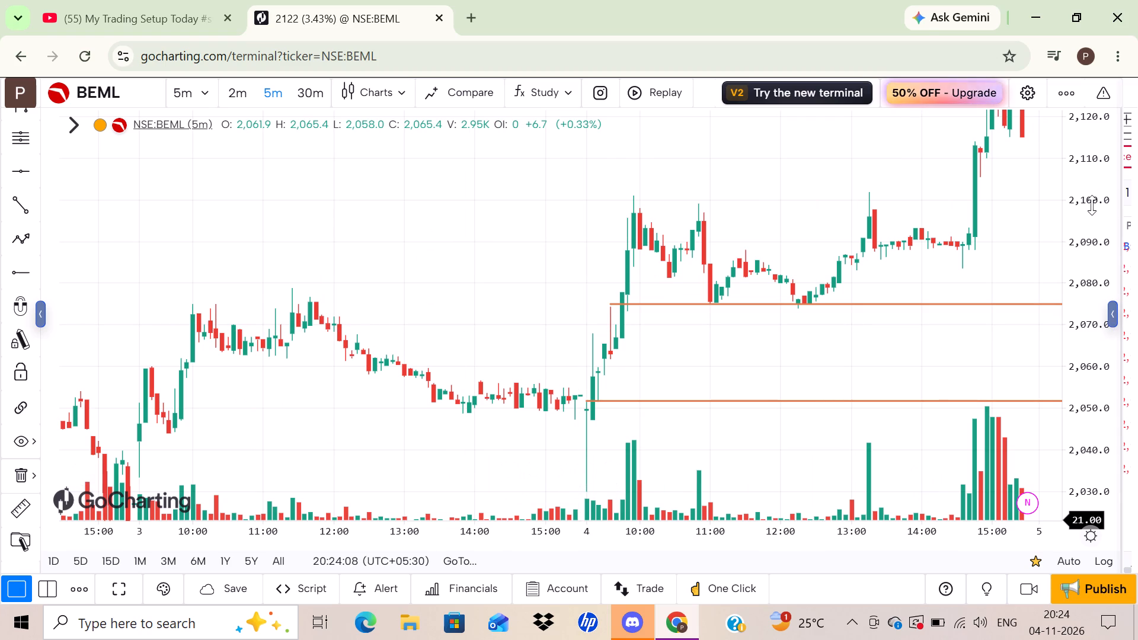
left_click_drag(1089, 206, 1098, 351)
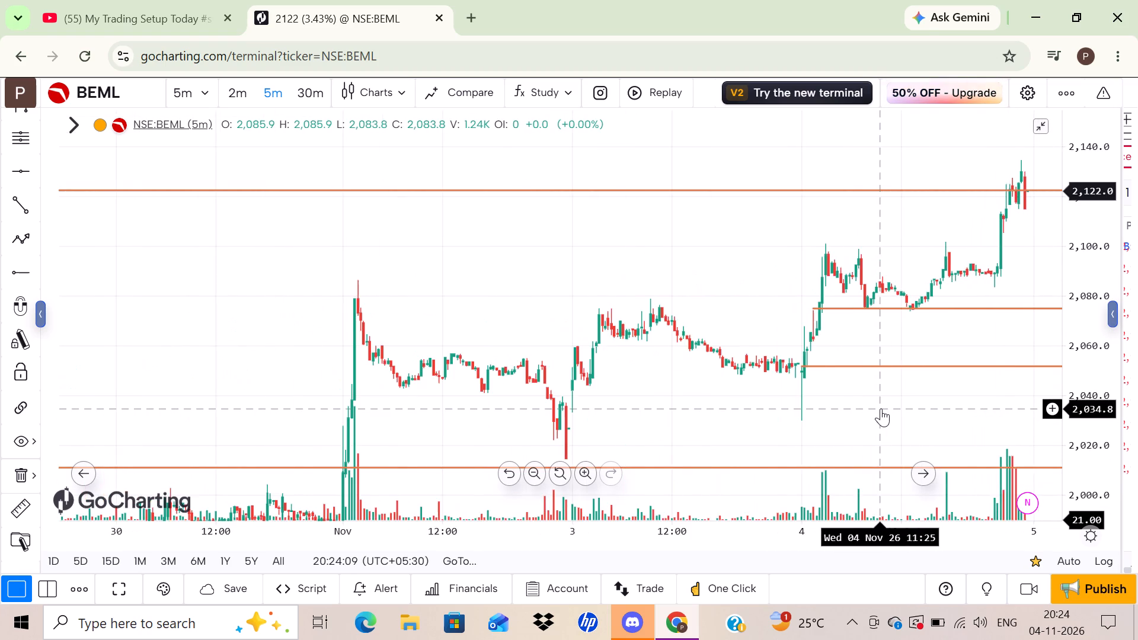
scroll(881, 408, "left", 1)
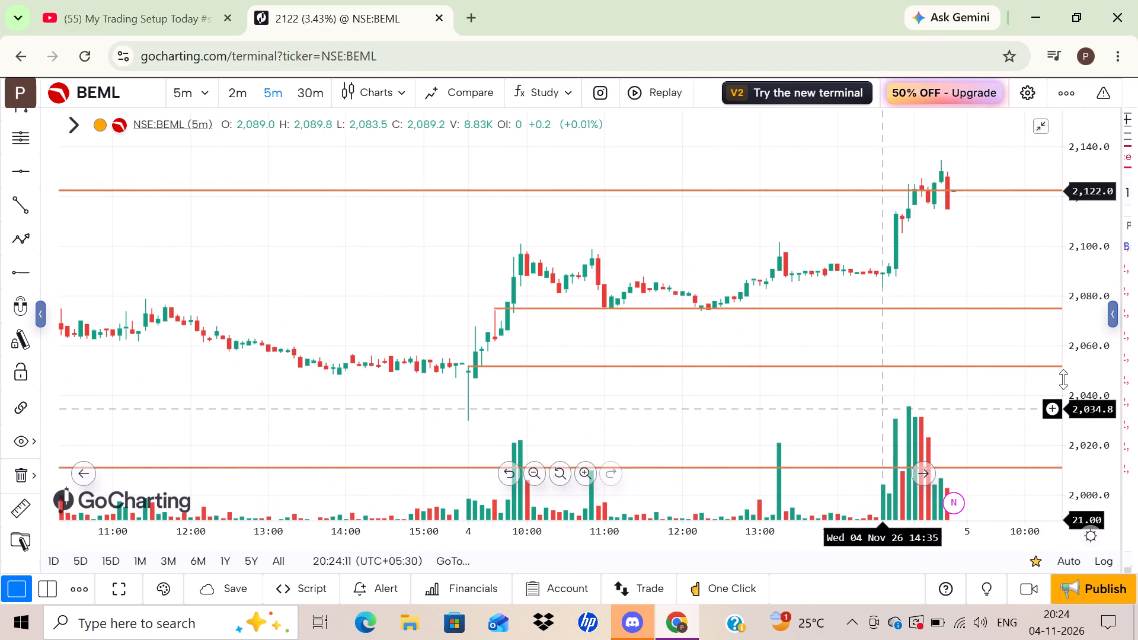
left_click_drag(1090, 345, 1083, 177)
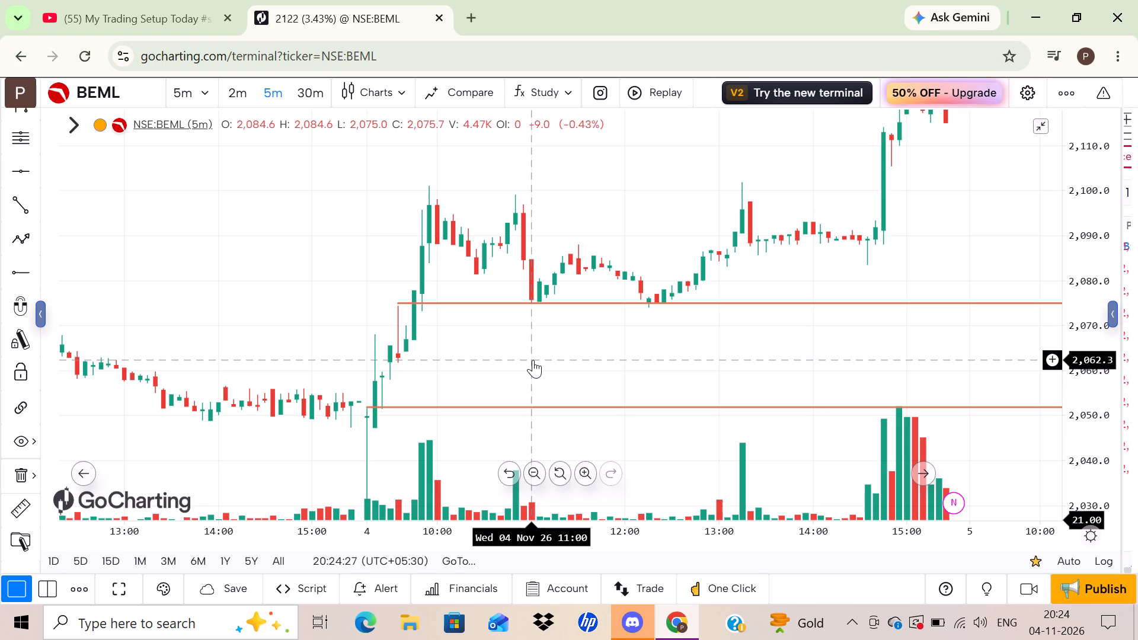
left_click_drag(641, 329, 648, 384)
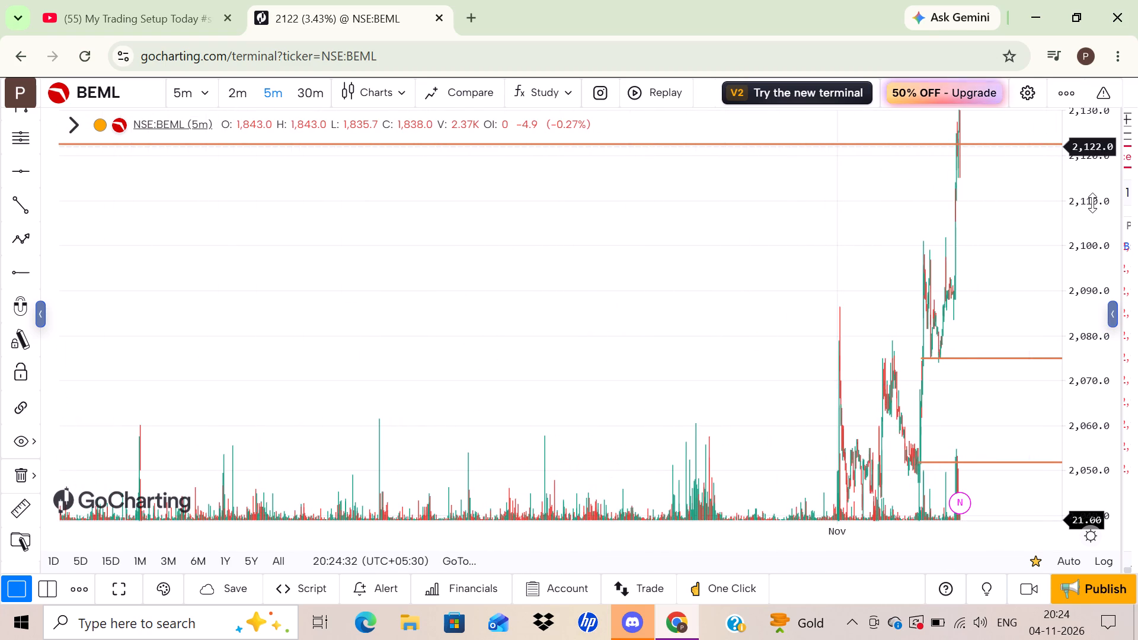
left_click_drag(1092, 203, 1124, 474)
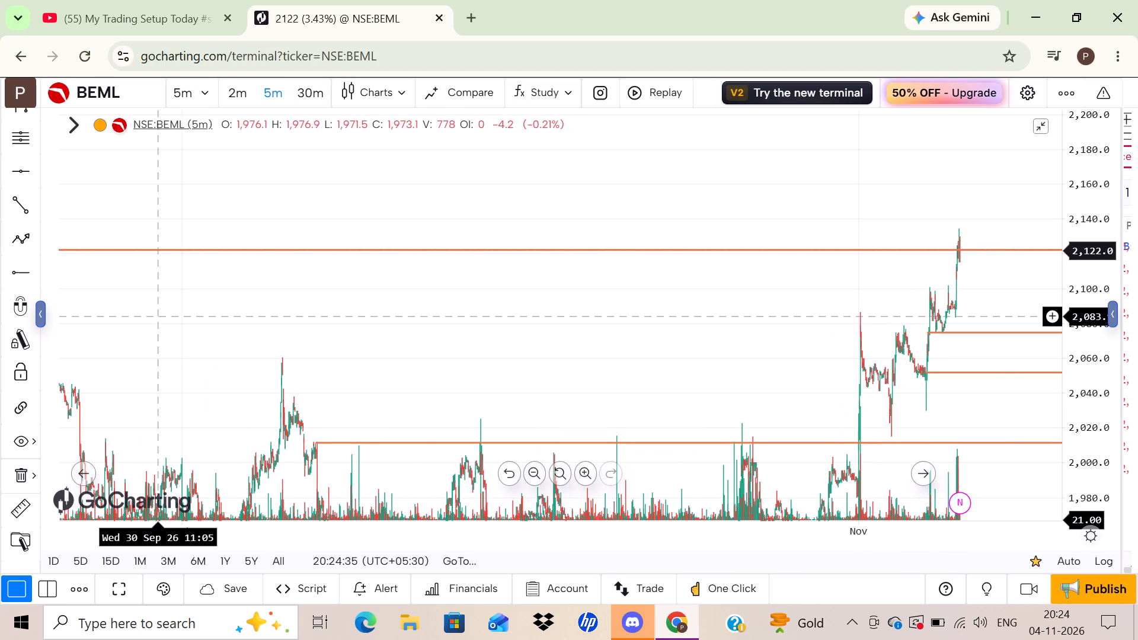
Switch BEML to the daily timeframe and examine the early November candles against the horizontal rays.
left_click(193, 79)
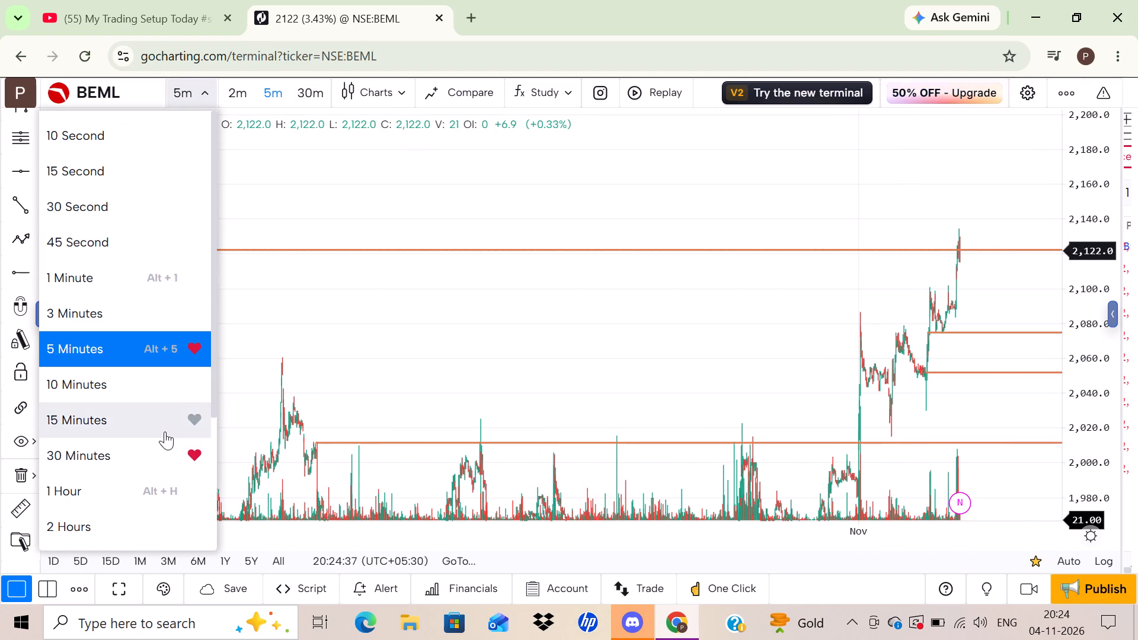
scroll(165, 431, "down", 1)
left_click(79, 415)
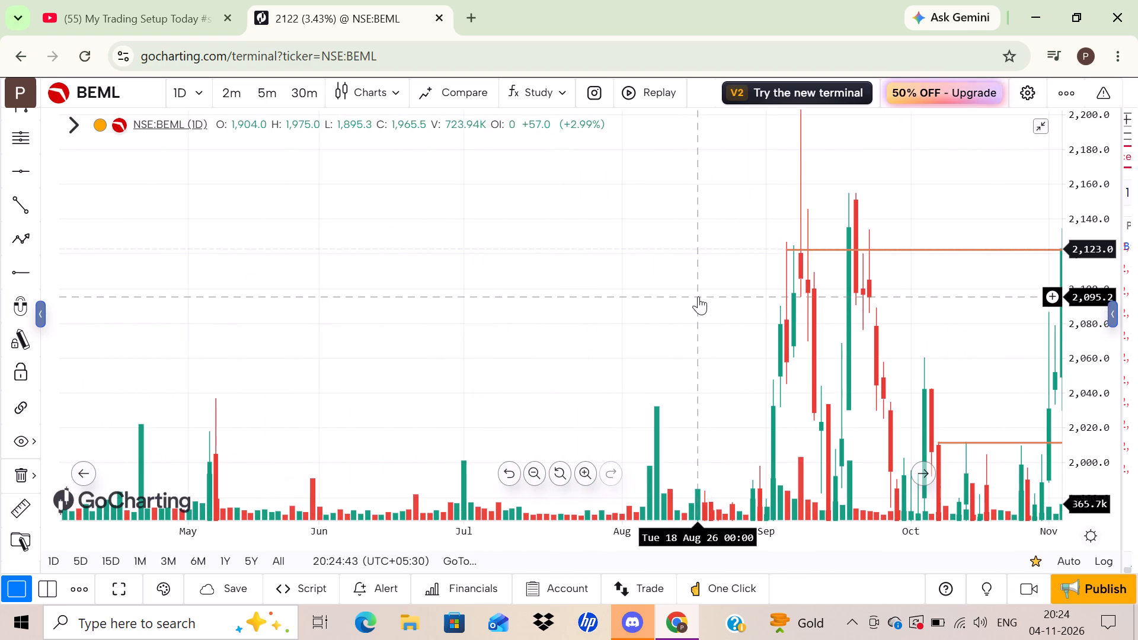
left_click_drag(698, 296, 572, 283)
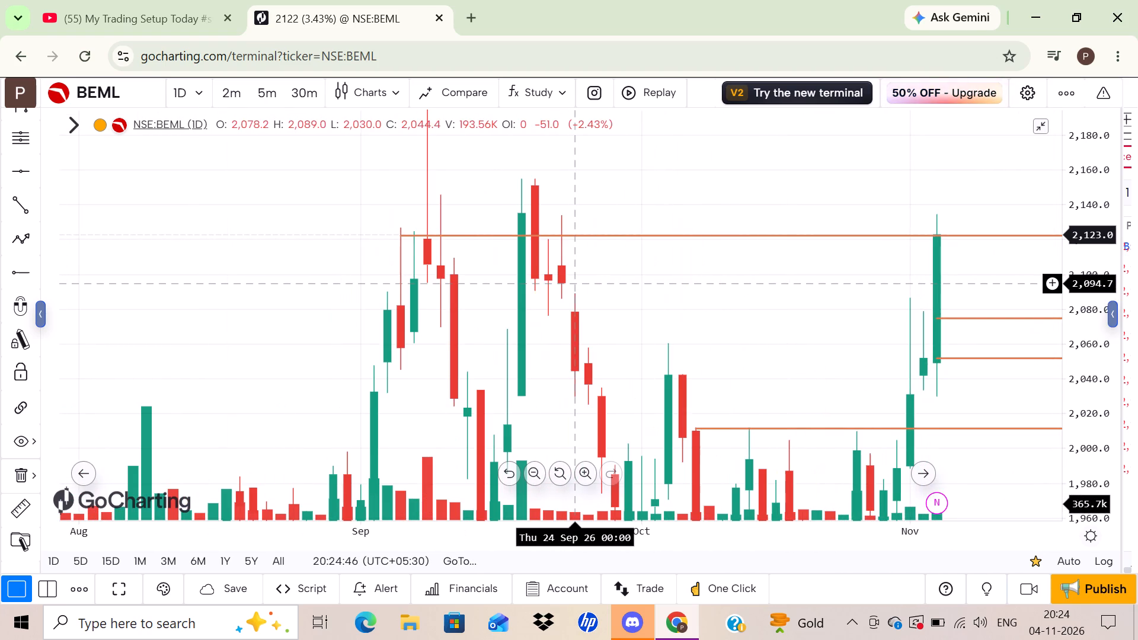
left_click_drag(789, 283, 578, 221)
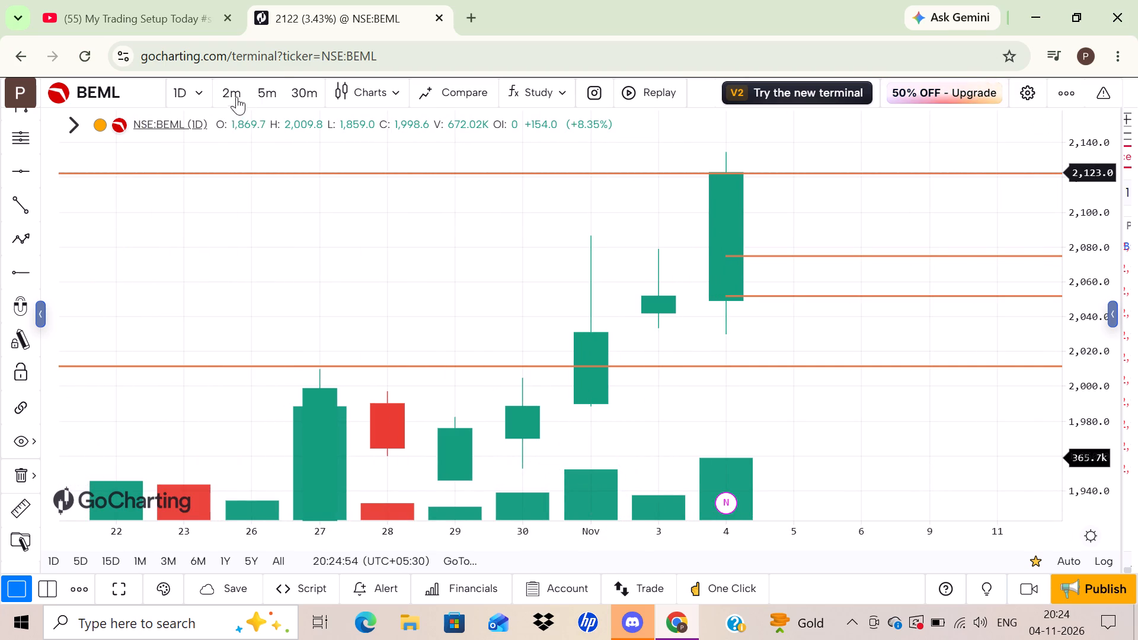
On the 5-minute timeframe, draw a horizontal ray at about 2,038.7 from the last candles of 2 Nov 26.
left_click(270, 87)
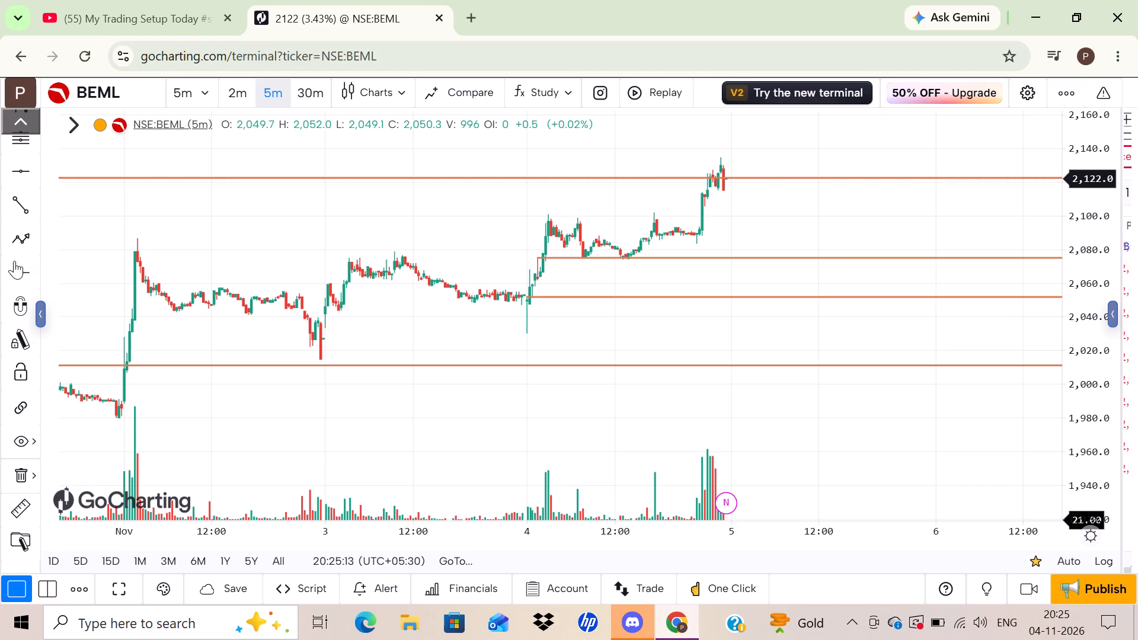
left_click(8, 281)
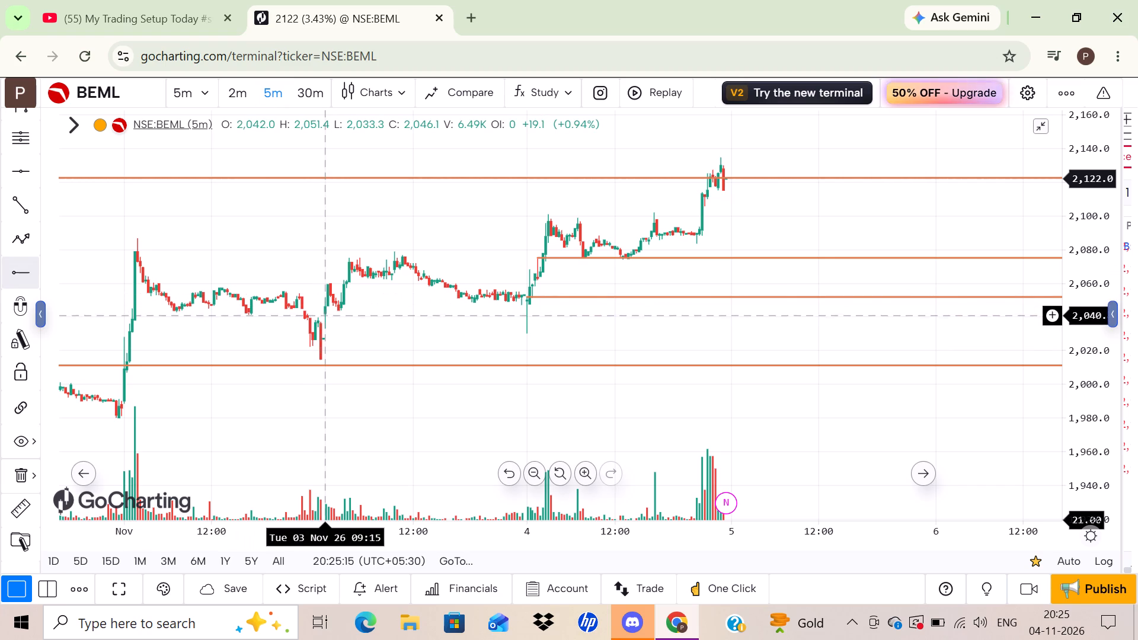
left_click(319, 319)
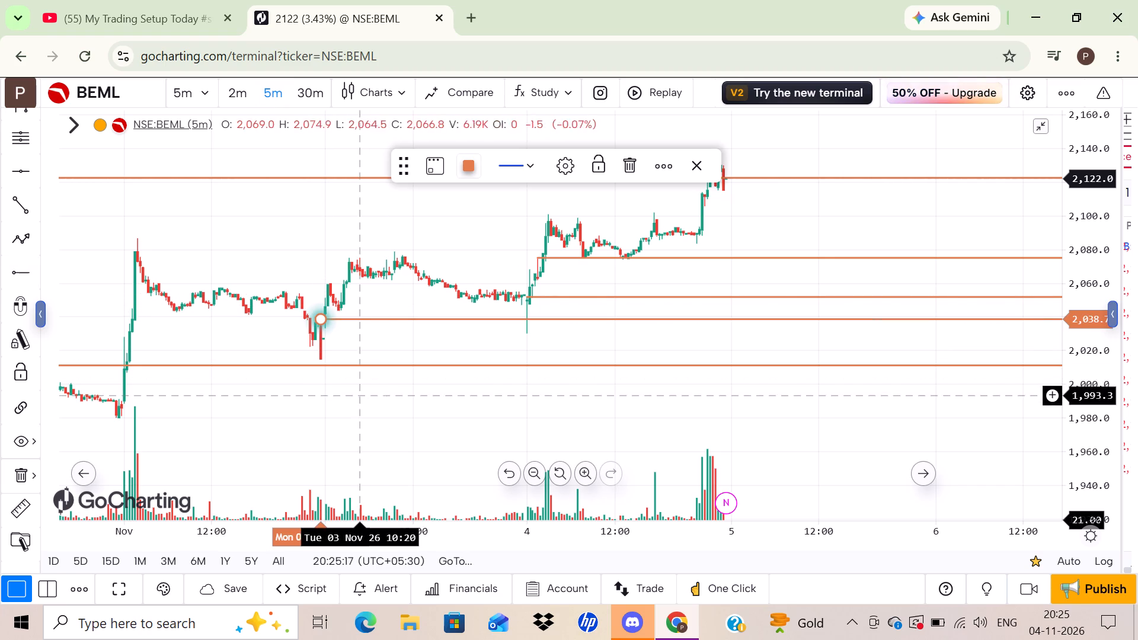
Reposition the horizontal ray from the 2 Nov 26 close to about 2,035.8, starting at the 15:00 candle that day.
double_click(423, 426)
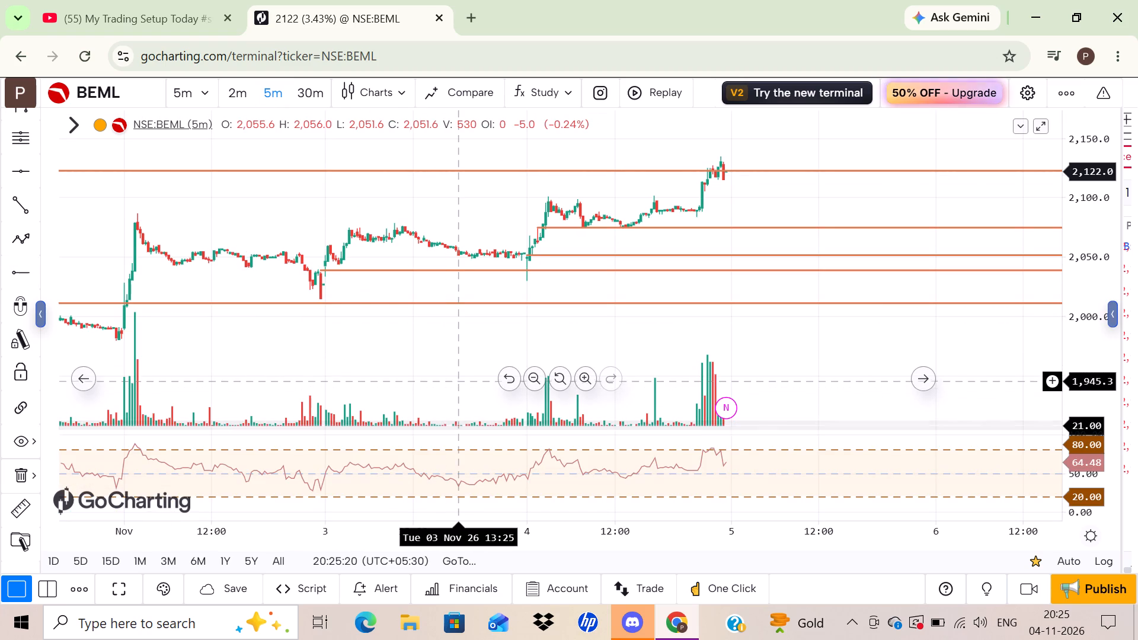
double_click(457, 379)
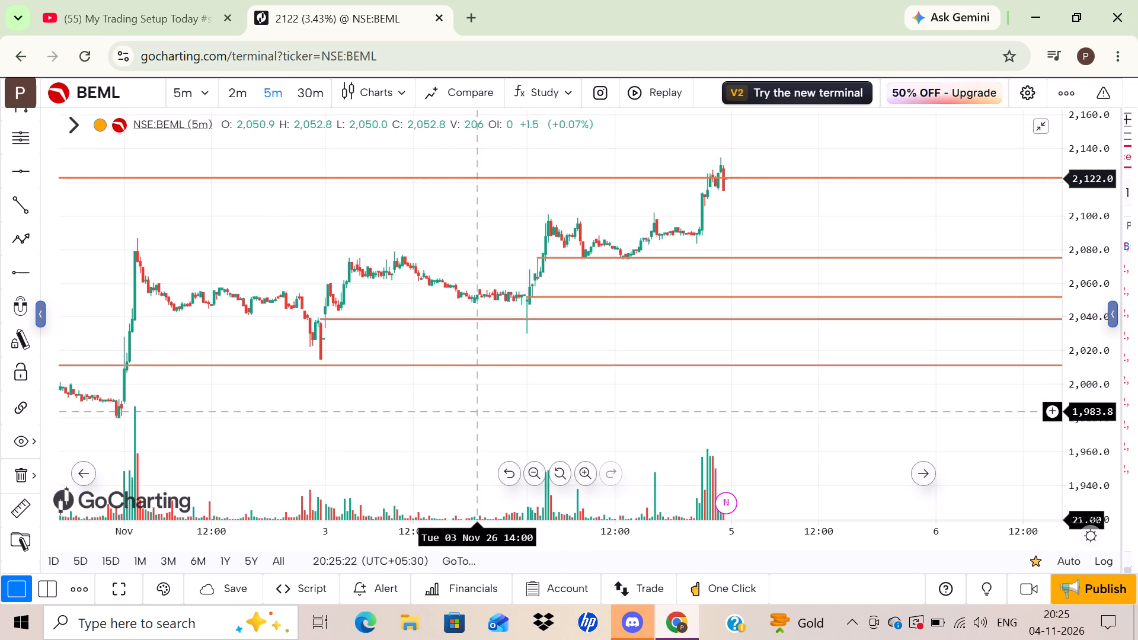
double_click(476, 412)
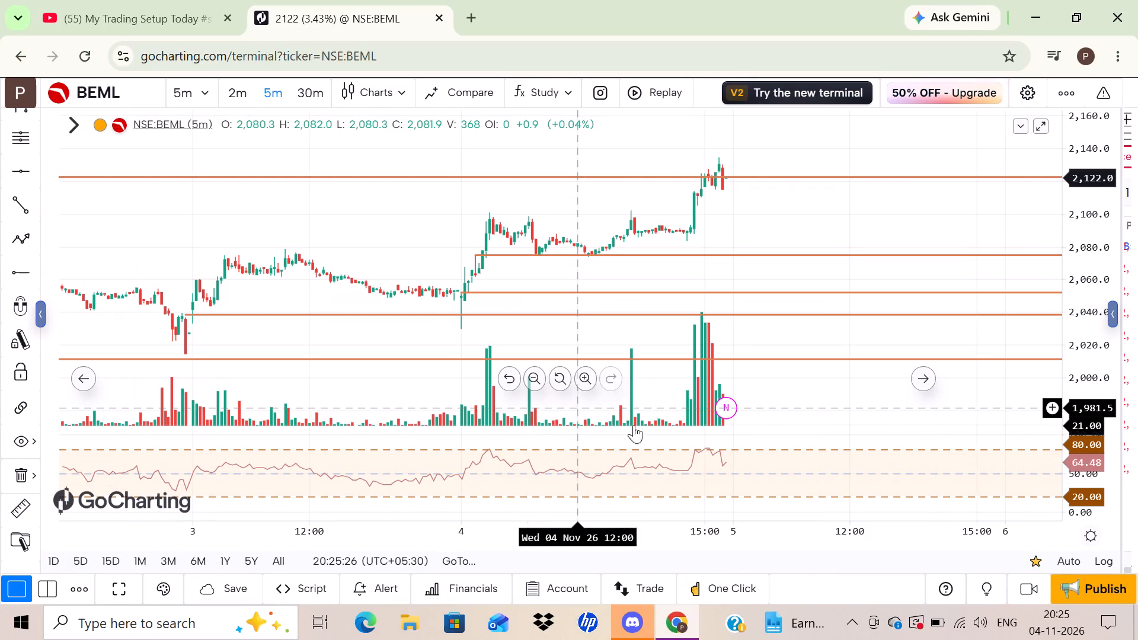
left_click_drag(1078, 309, 1066, 215)
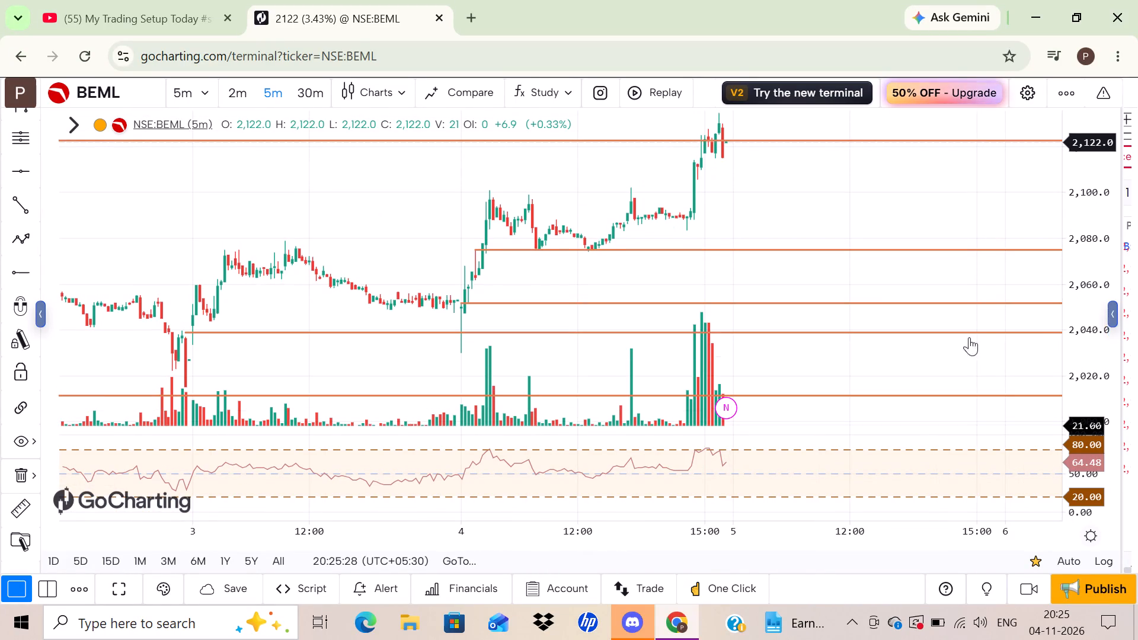
left_click_drag(446, 231, 538, 209)
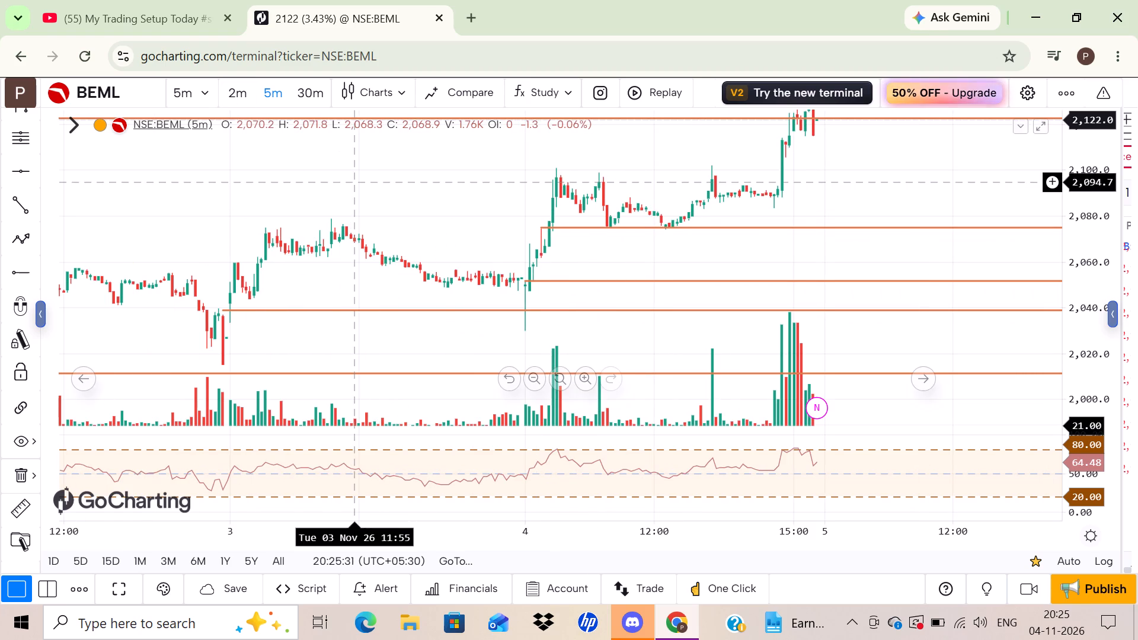
double_click(354, 182)
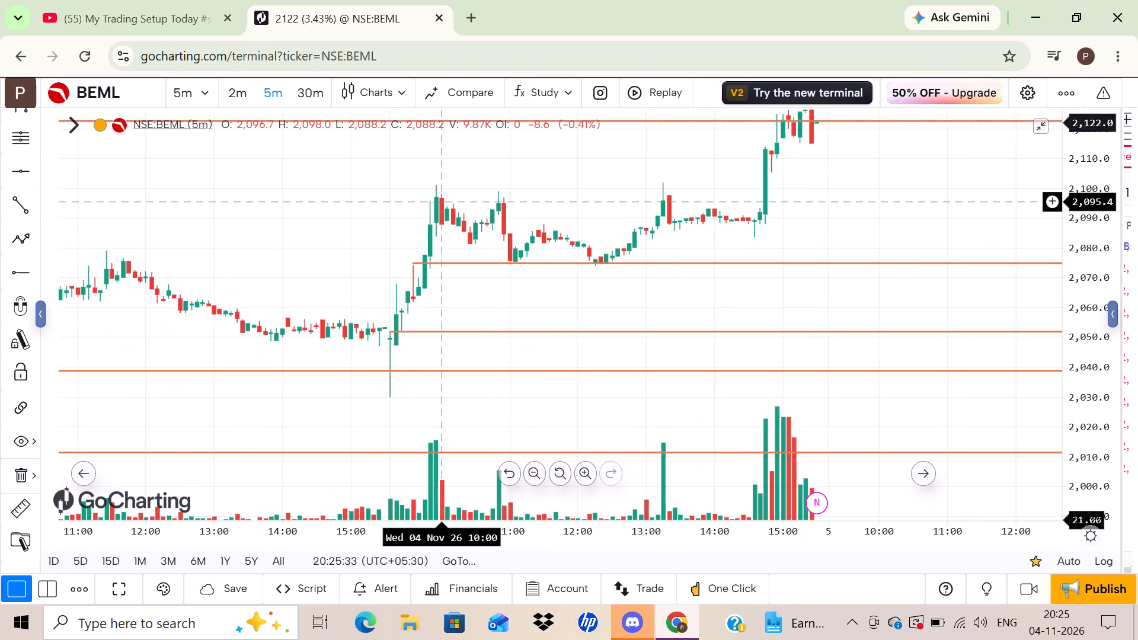
left_click_drag(308, 245, 548, 226)
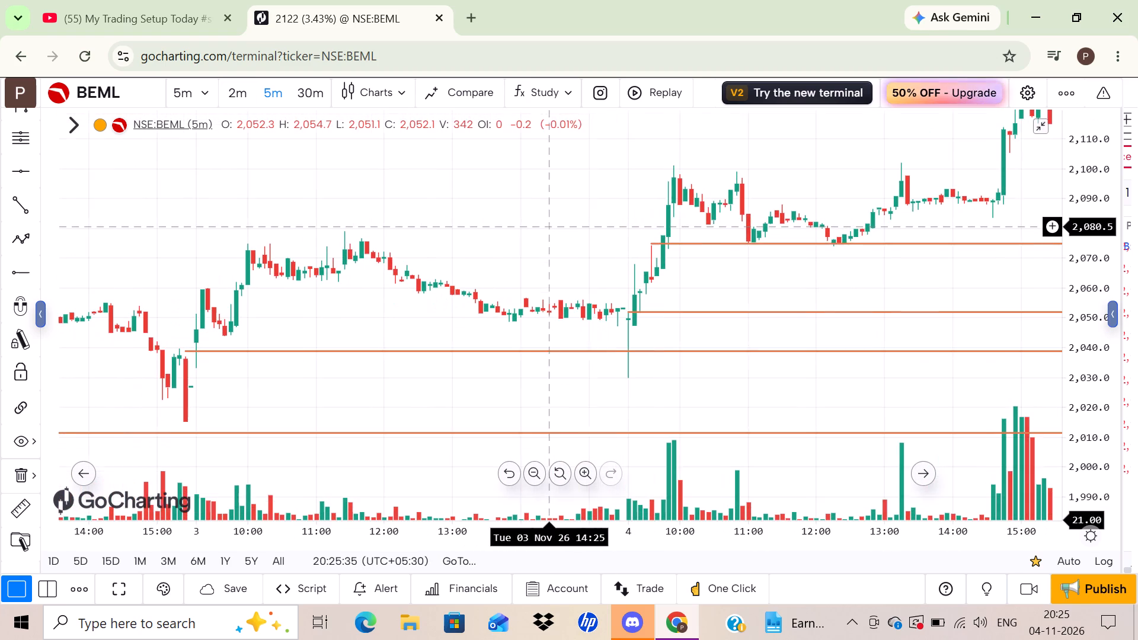
left_click_drag(548, 226, 548, 224)
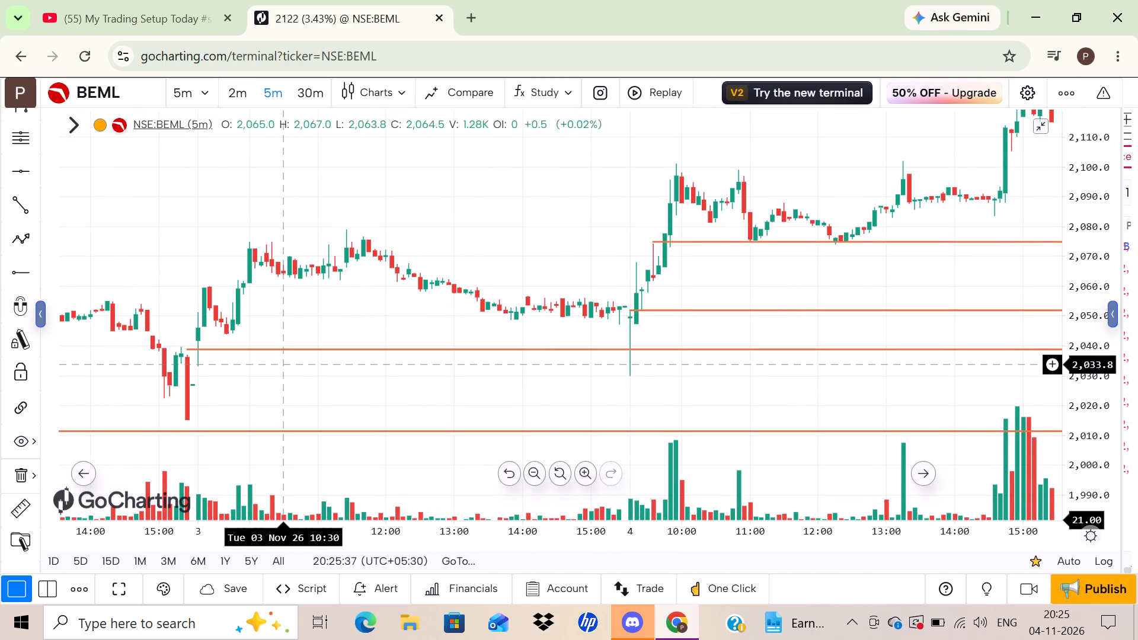
left_click_drag(270, 348, 255, 392)
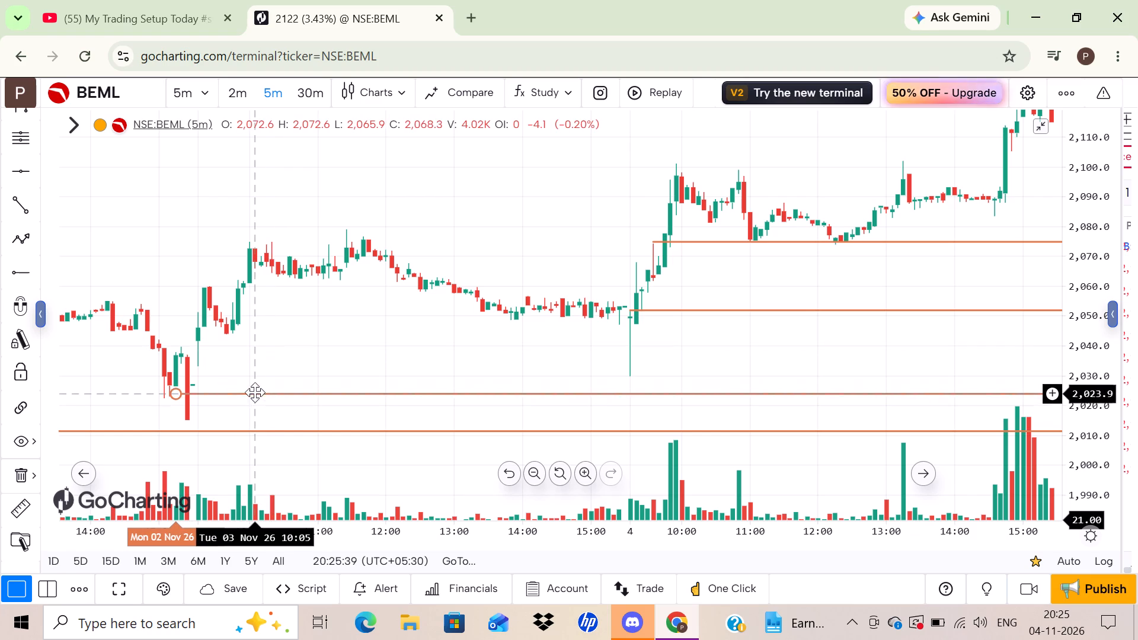
left_click_drag(255, 392, 194, 376)
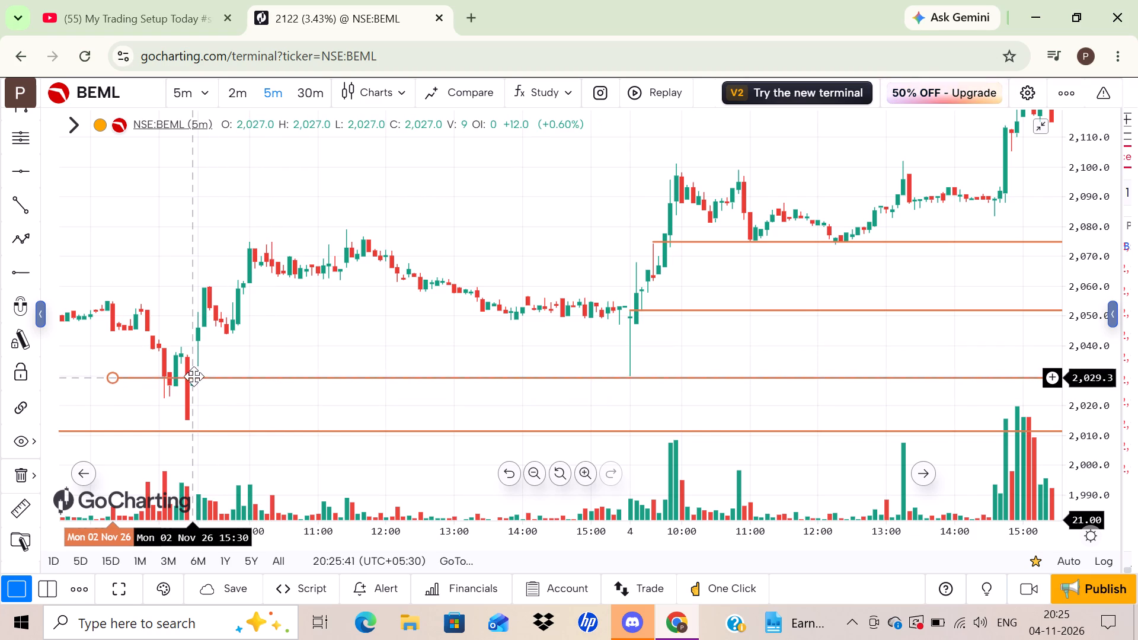
left_click_drag(194, 376, 179, 372)
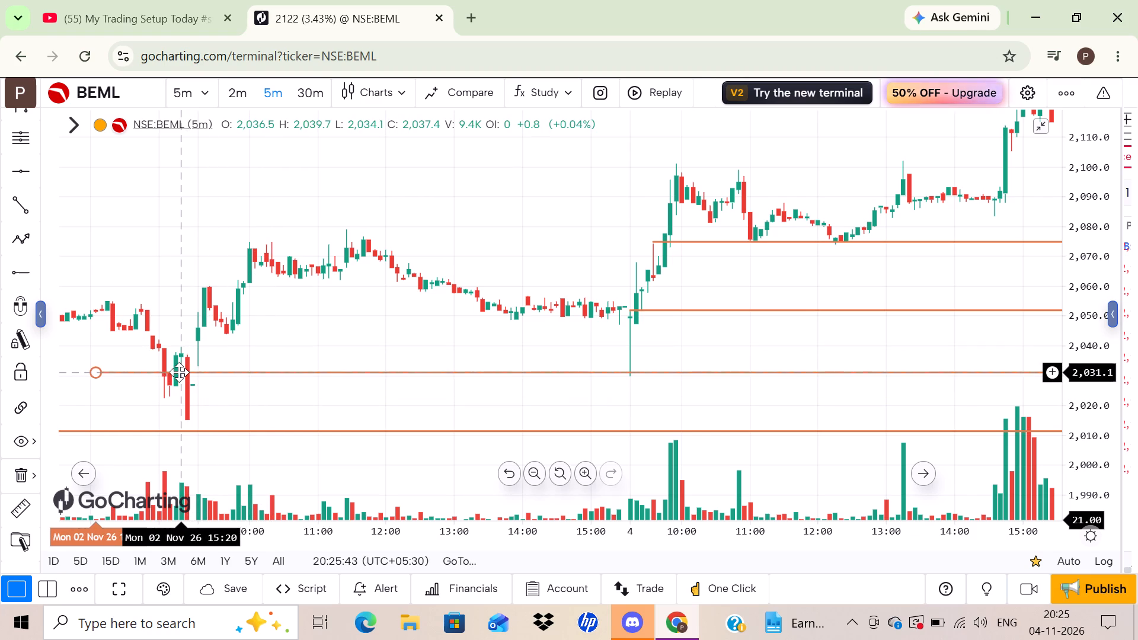
left_click_drag(179, 372, 186, 374)
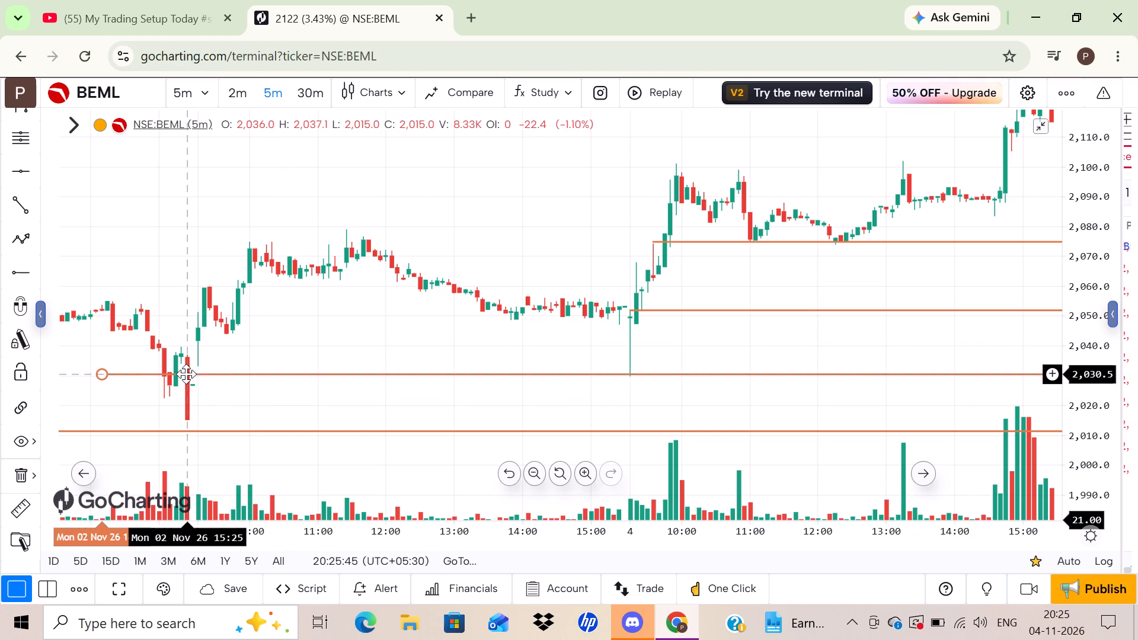
left_click_drag(186, 374, 243, 358)
left_click(243, 358)
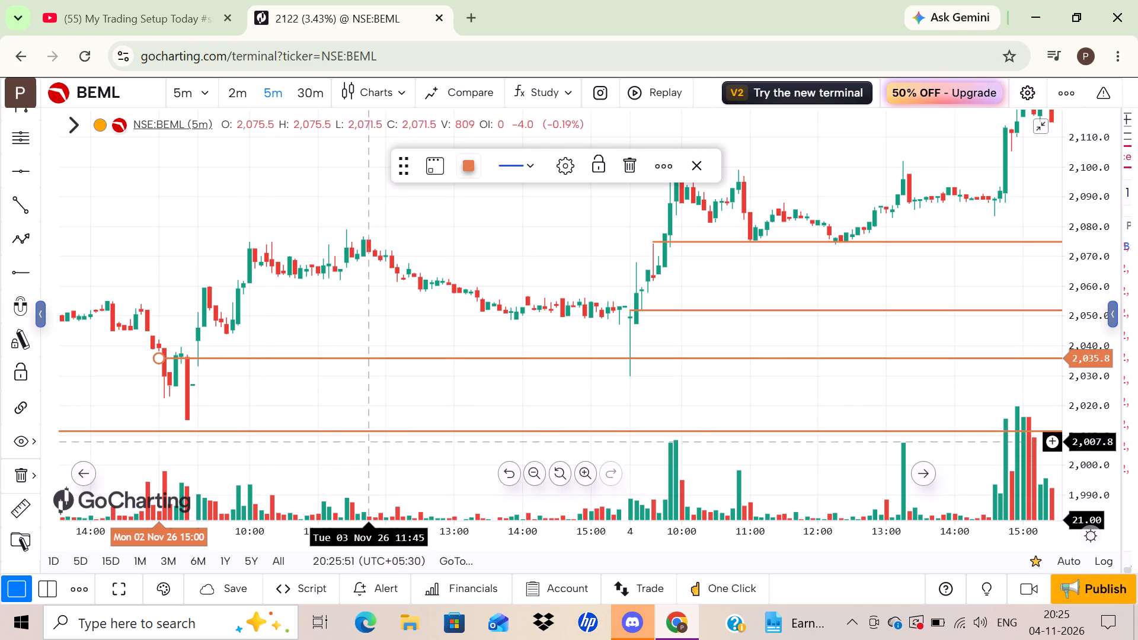
Examine BEML's 5-minute price action from 29 Oct to 4 Nov 26 relative to the horizontal rays.
left_click_drag(385, 411, 367, 414)
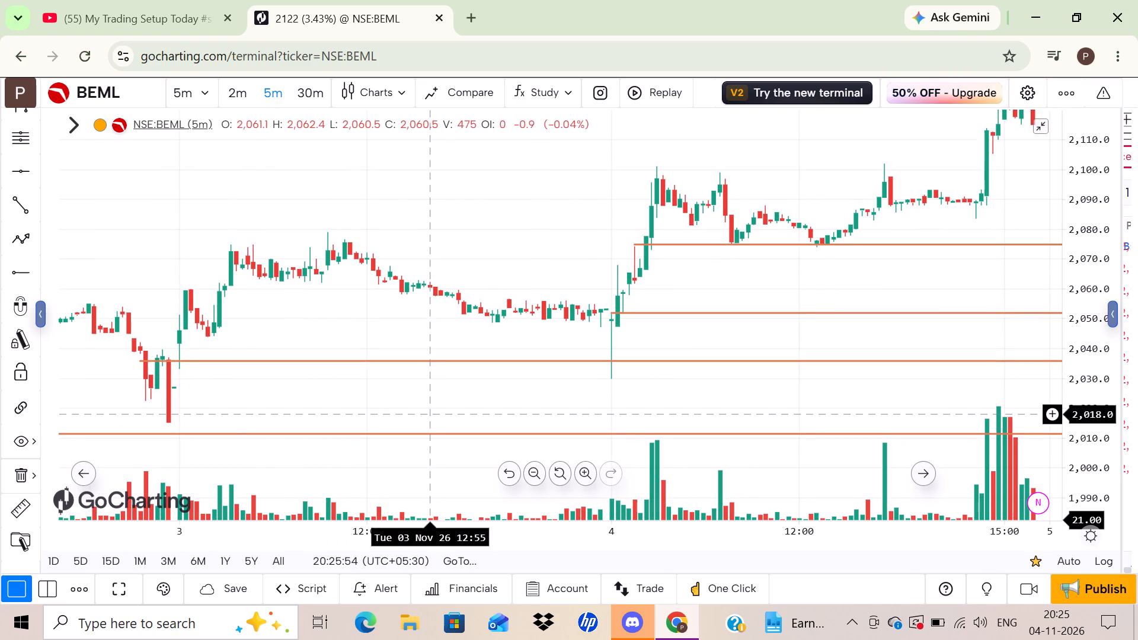
left_click_drag(431, 414, 412, 417)
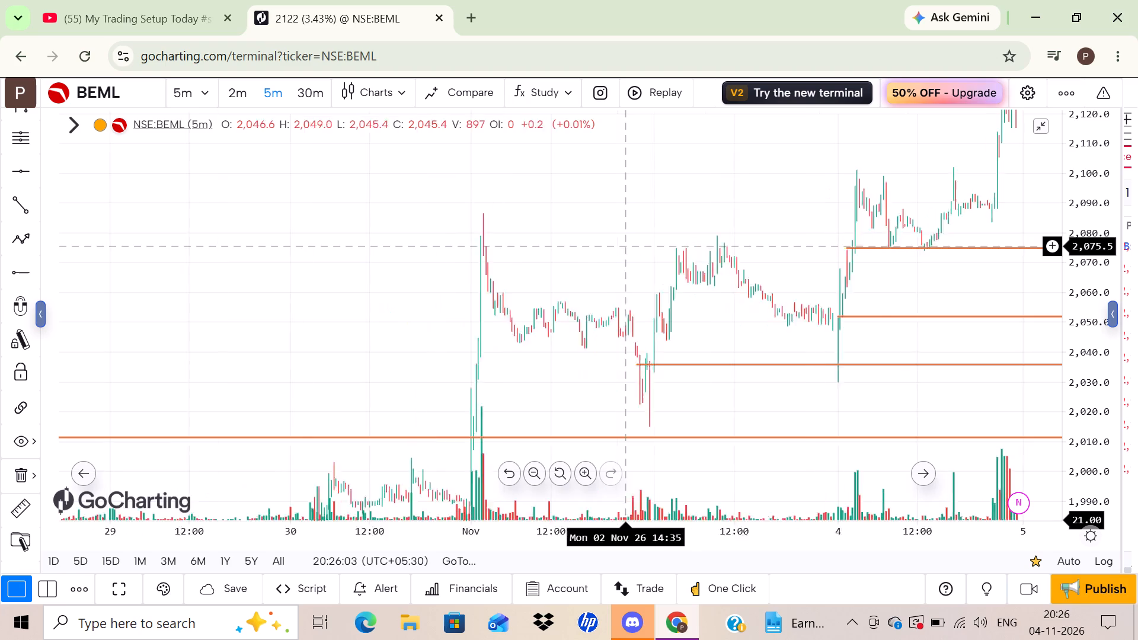
left_click_drag(747, 222, 598, 306)
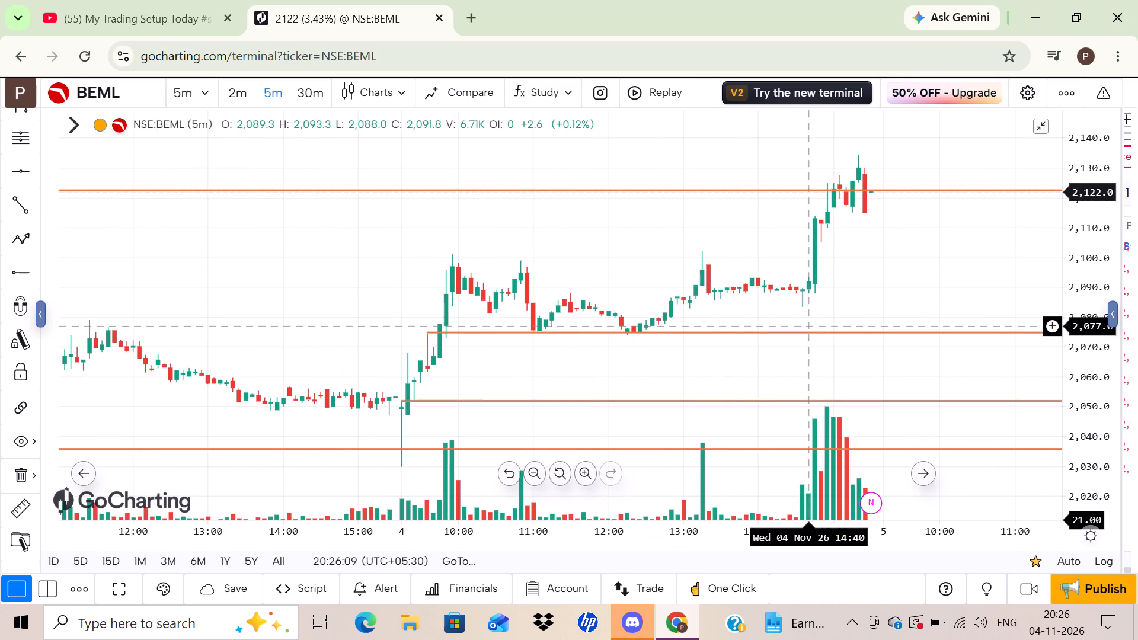
left_click_drag(897, 277, 875, 277)
scroll(898, 271, "left", 1)
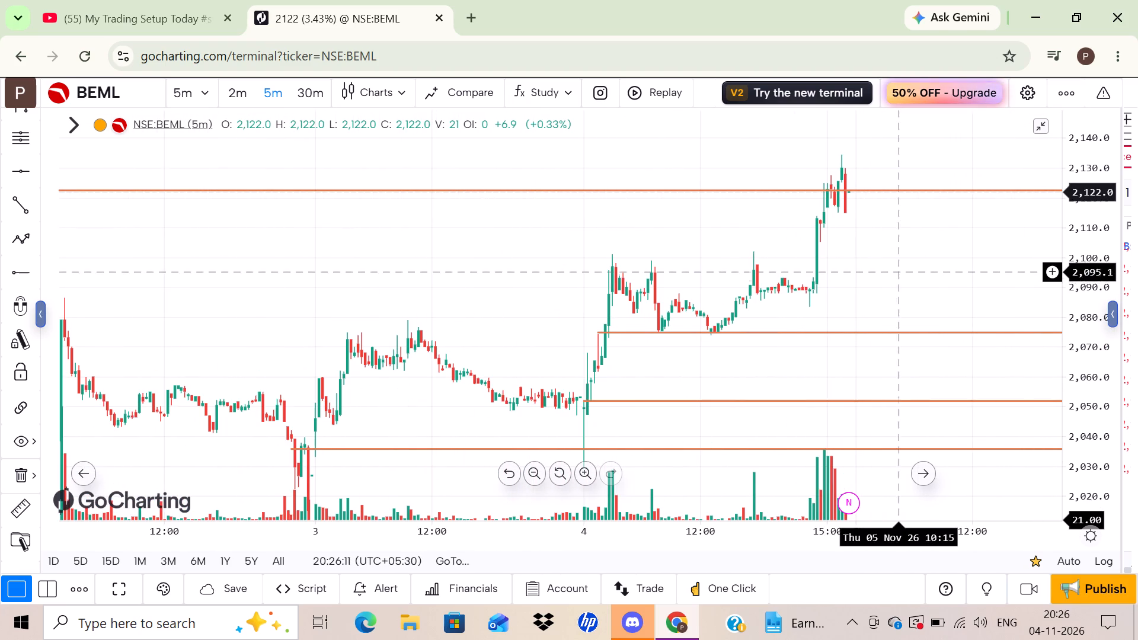
scroll(877, 283, "left", 1)
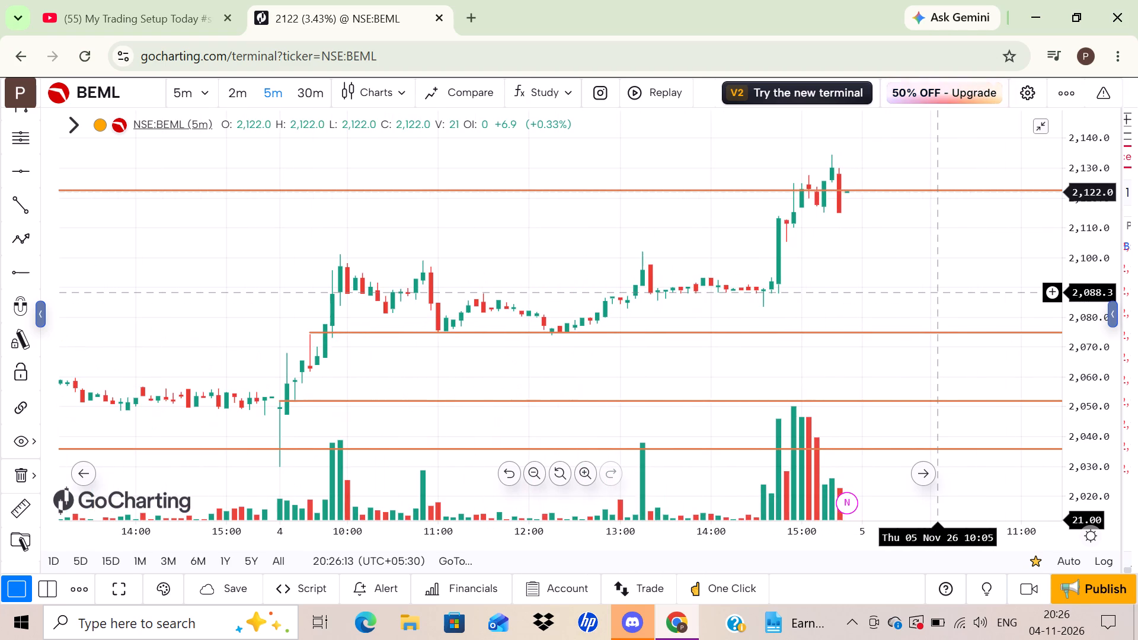
Switch BEML to the daily timeframe and examine the September to November candles against the horizontal rays.
left_click(195, 91)
scroll(194, 96, "up", 1)
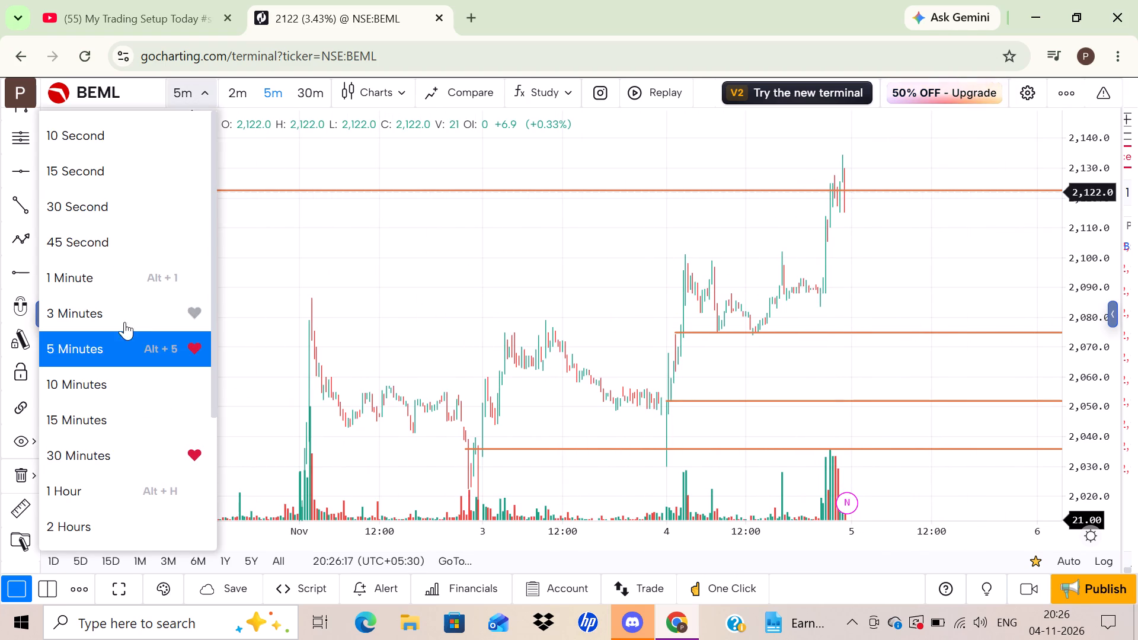
scroll(145, 382, "down", 3)
left_click(100, 392)
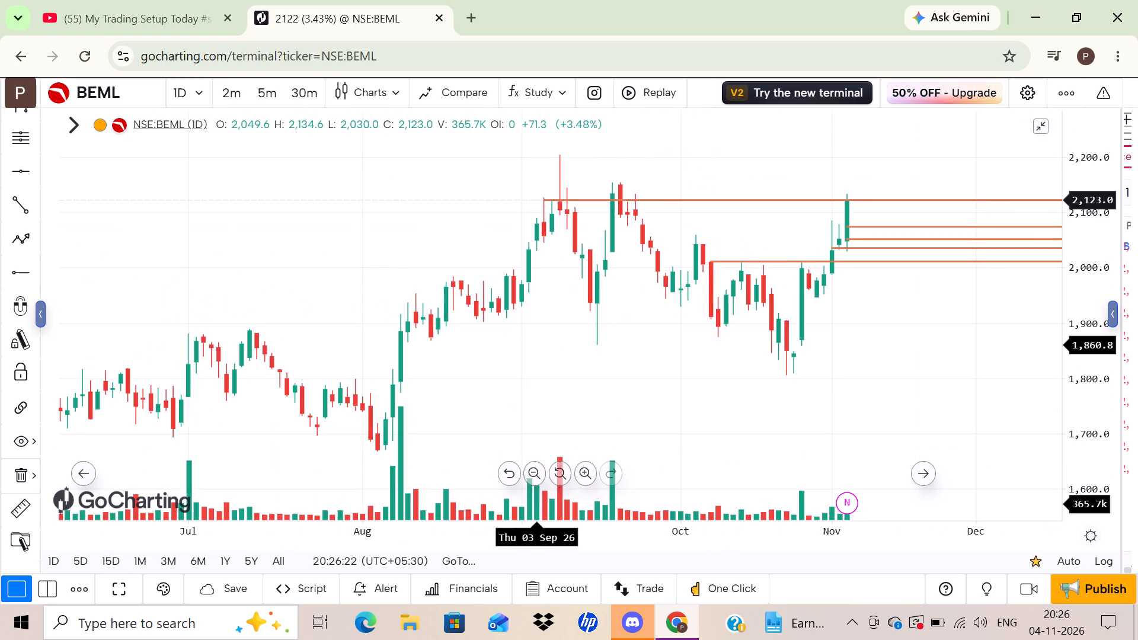
left_click_drag(1094, 376, 1075, 316)
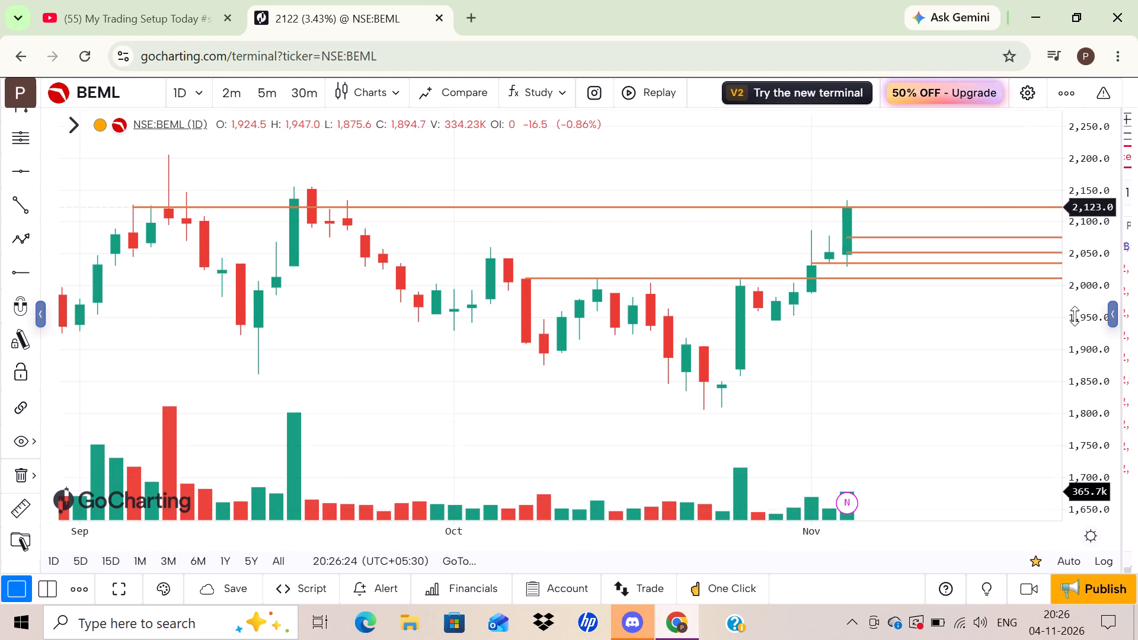
Move BEML's horizontal ray at about 2,035.8 on the daily chart to about 2,031.1, starting at the 30 Oct 26 candle.
left_click_drag(1075, 316, 1062, 268)
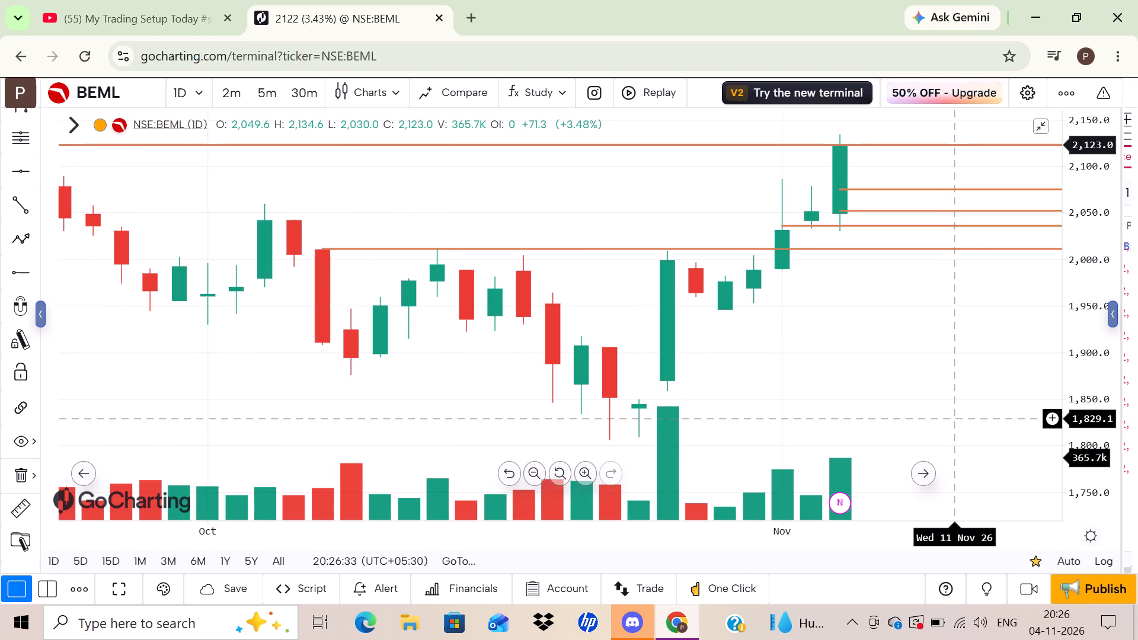
left_click_drag(885, 226, 843, 229)
left_click(843, 229)
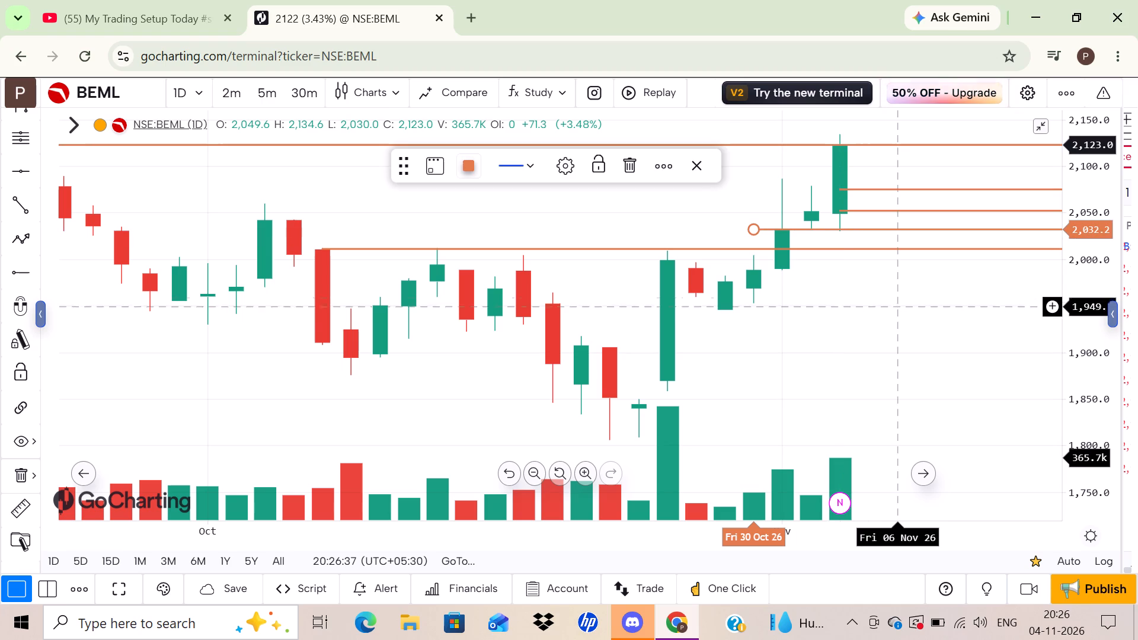
left_click(902, 313)
left_click_drag(1098, 302, 1074, 63)
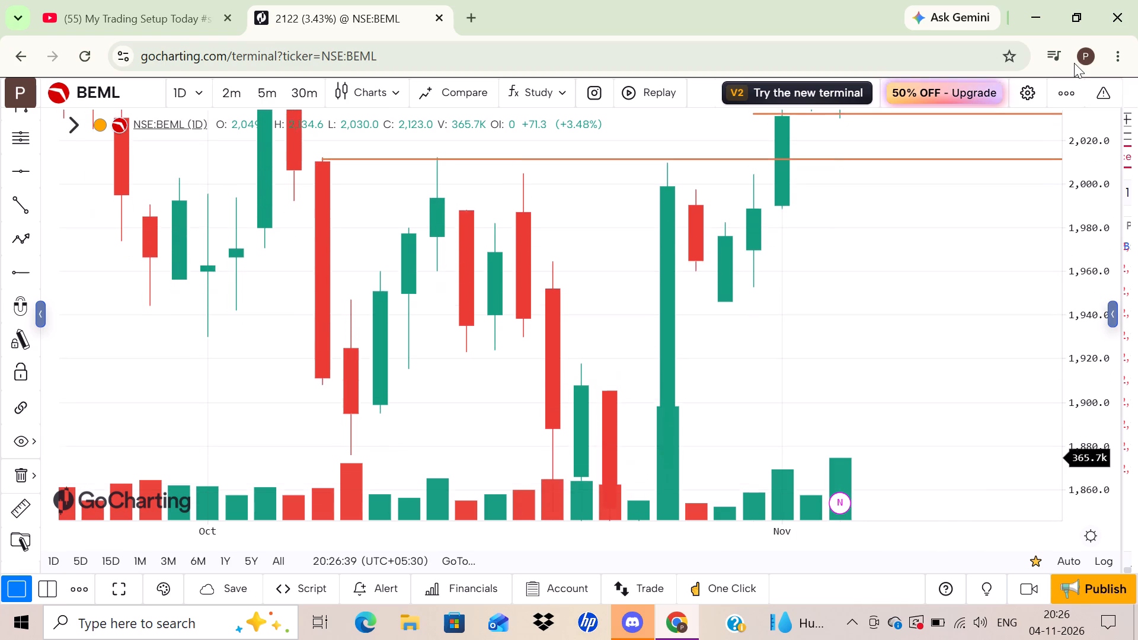
left_click_drag(955, 281, 865, 440)
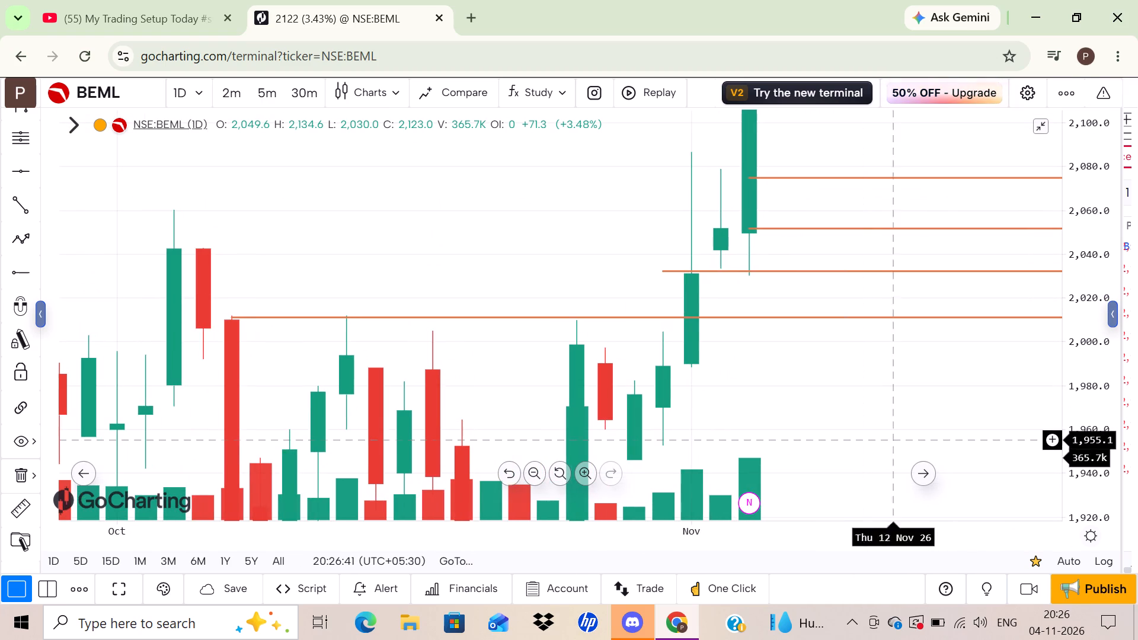
left_click_drag(1081, 350, 1071, 248)
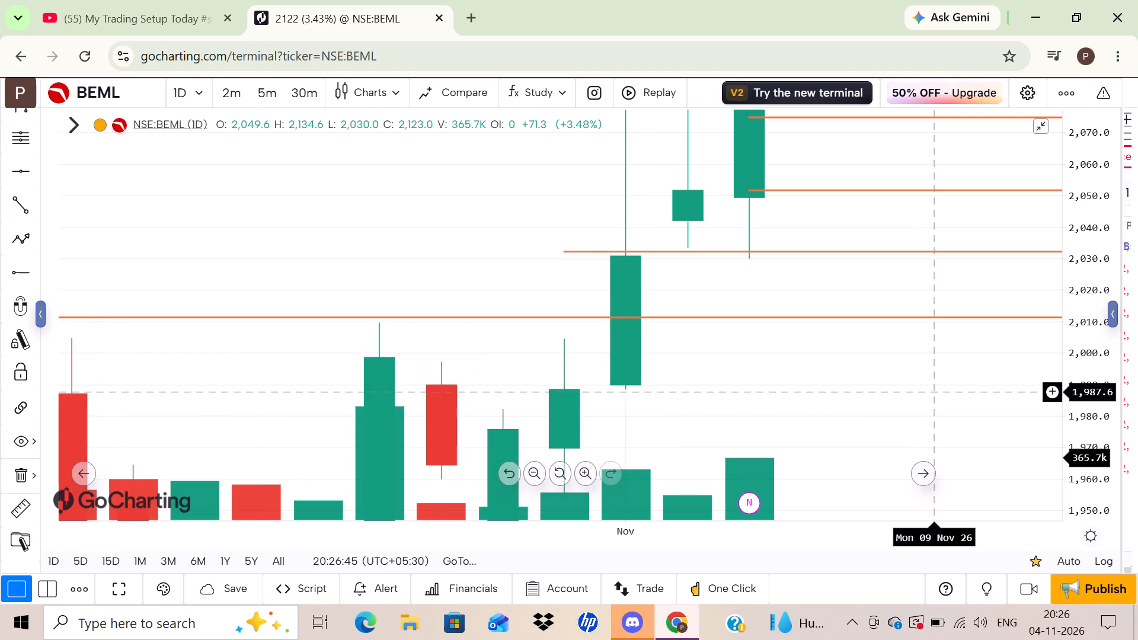
left_click_drag(798, 252, 782, 257)
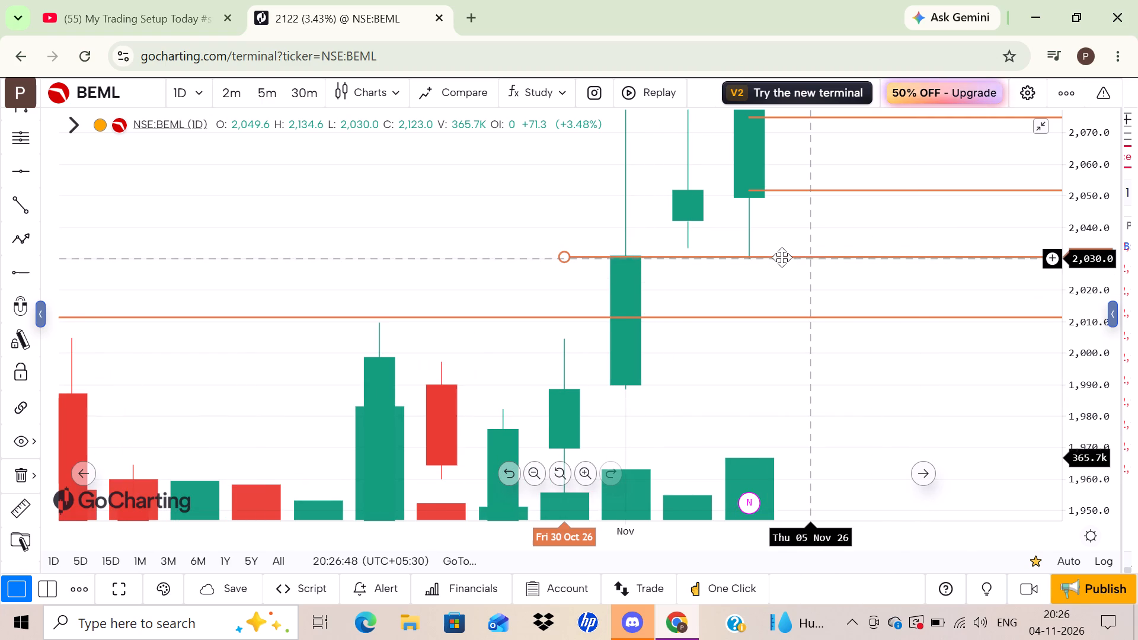
left_click_drag(782, 257, 782, 257)
left_click(782, 257)
left_click(870, 375)
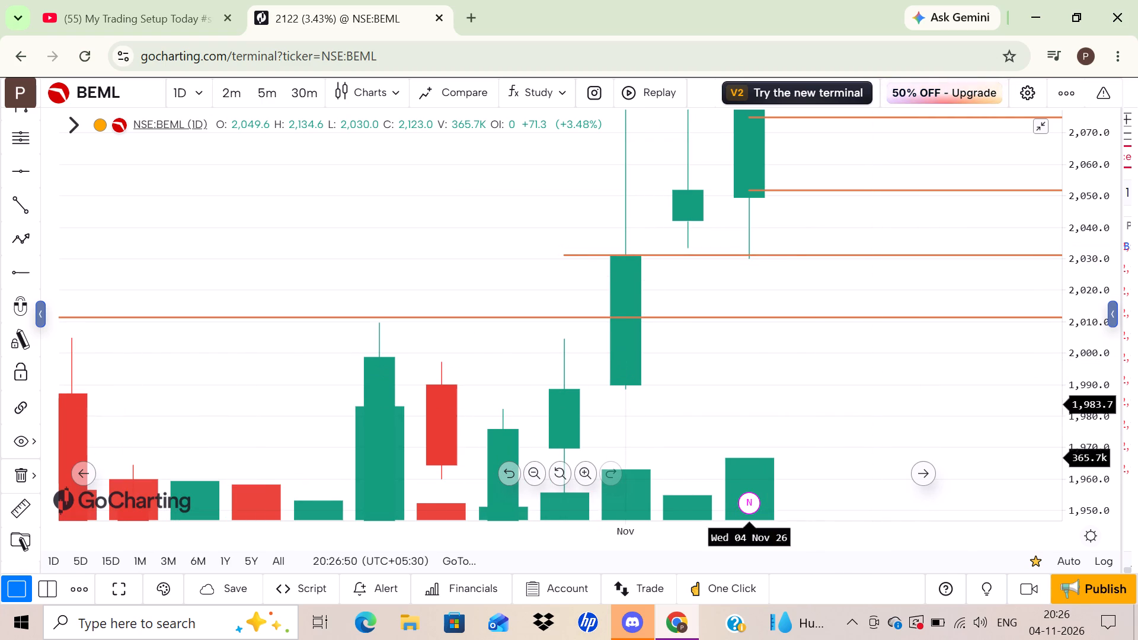
Check the repositioned ray on BEML's 5-minute timeframe and return to the daily chart.
left_click(267, 97)
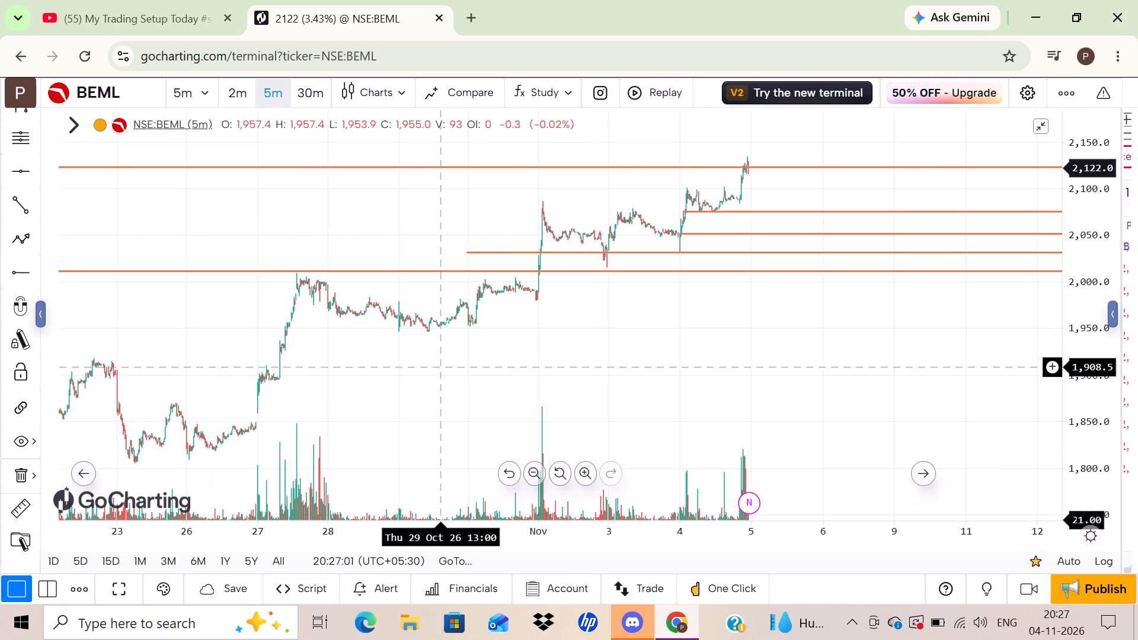
left_click(200, 98)
scroll(190, 257, "down", 3)
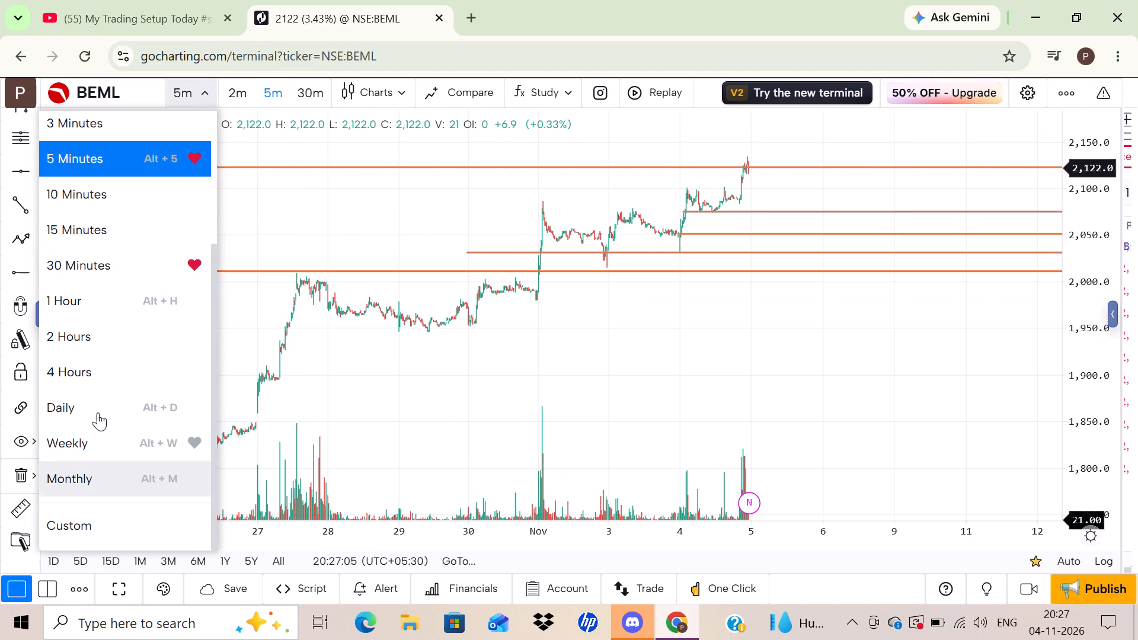
left_click(95, 409)
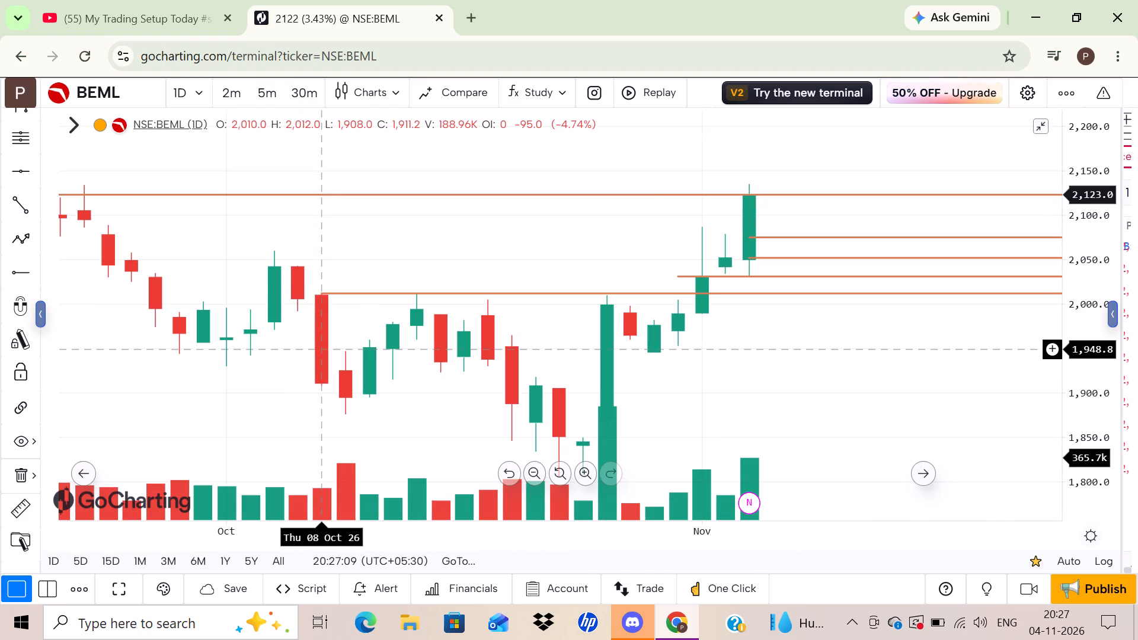
Recolour the horizontal ray at 2,031.1 to purple 764AE2.
left_click(678, 275)
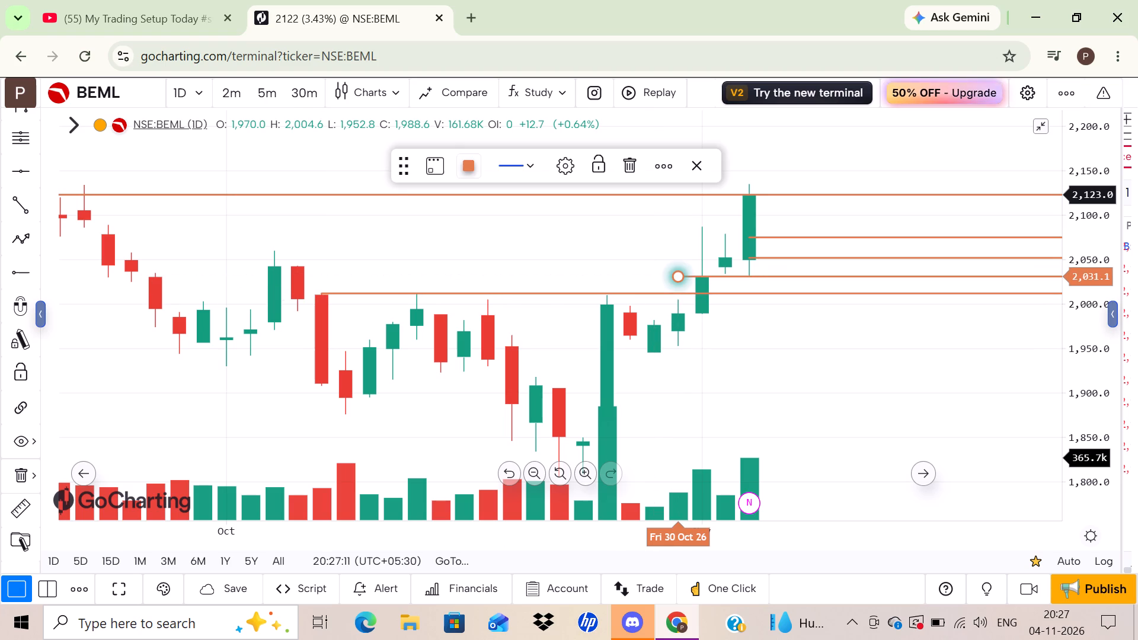
left_click(464, 167)
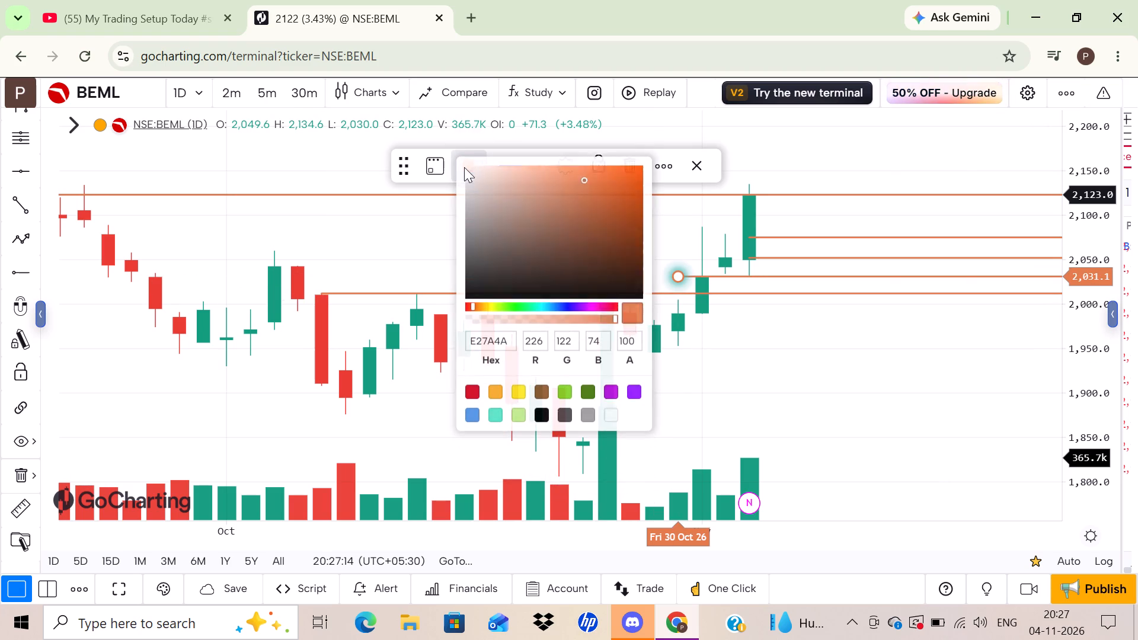
left_click(575, 303)
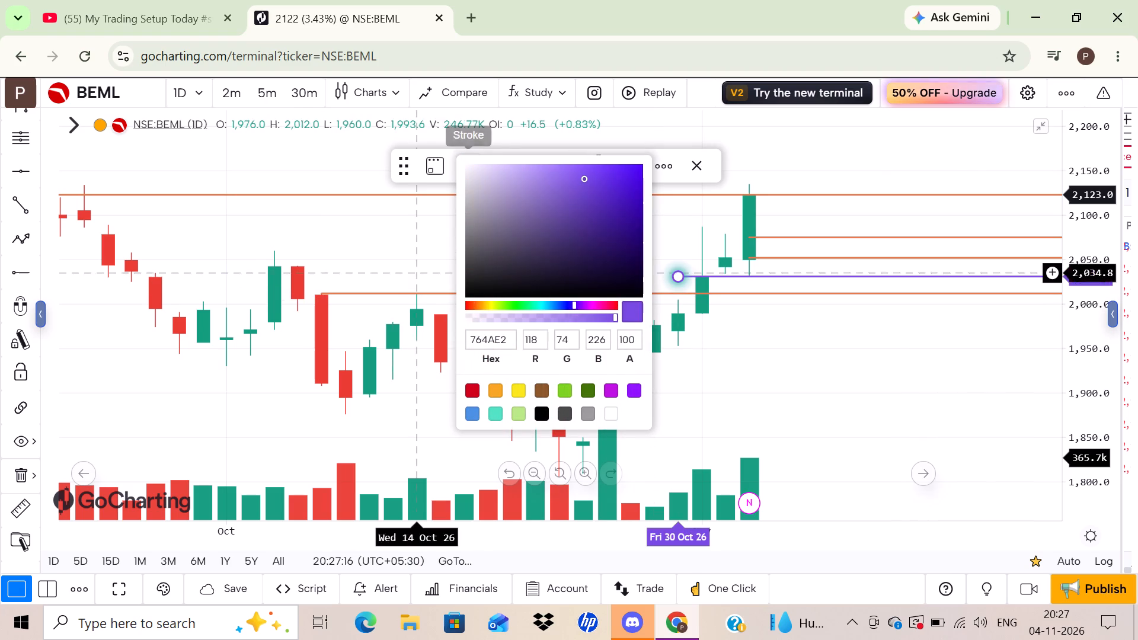
left_click(395, 254)
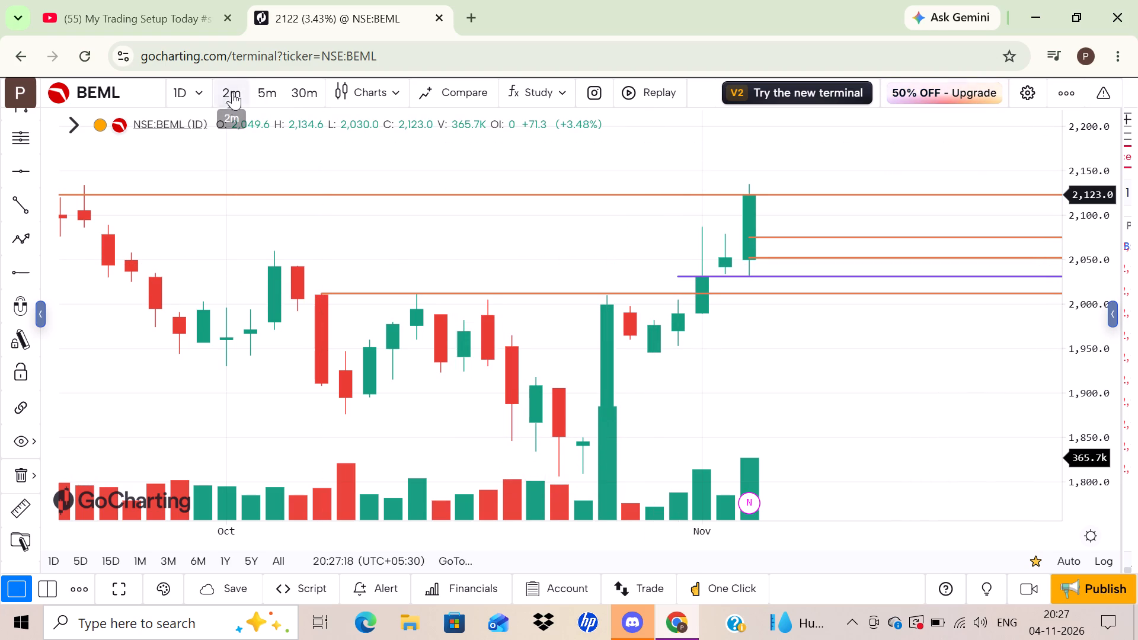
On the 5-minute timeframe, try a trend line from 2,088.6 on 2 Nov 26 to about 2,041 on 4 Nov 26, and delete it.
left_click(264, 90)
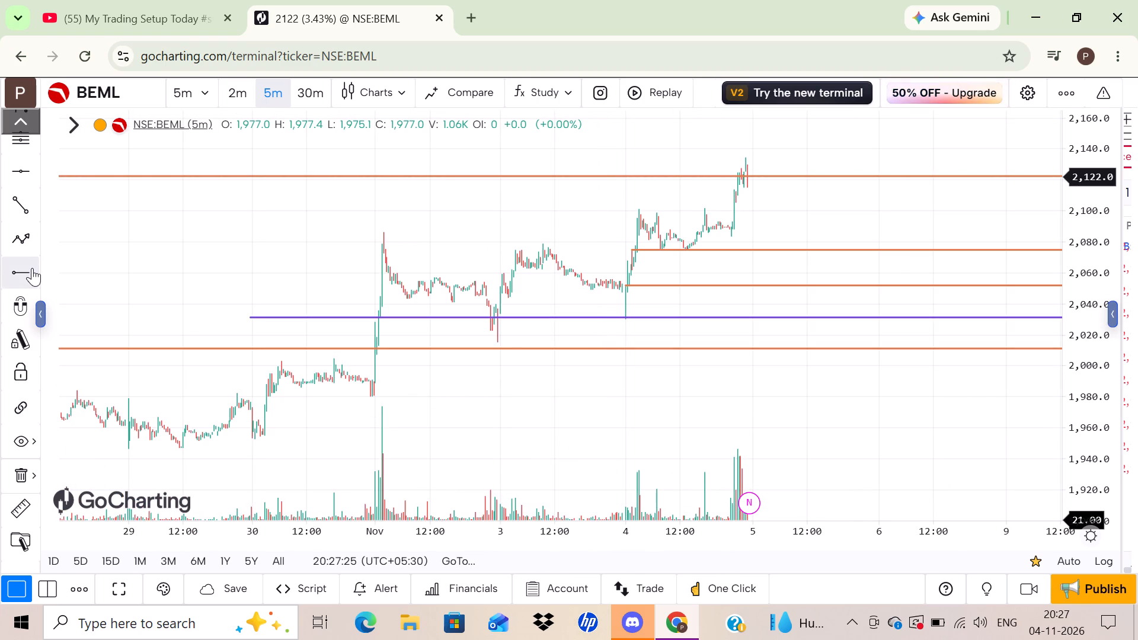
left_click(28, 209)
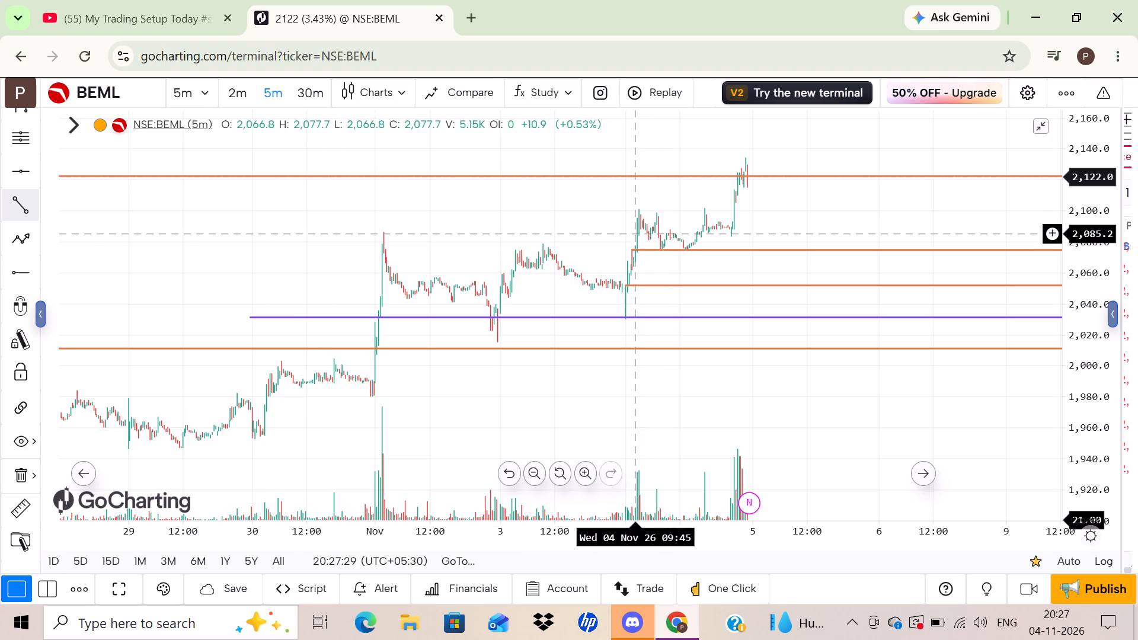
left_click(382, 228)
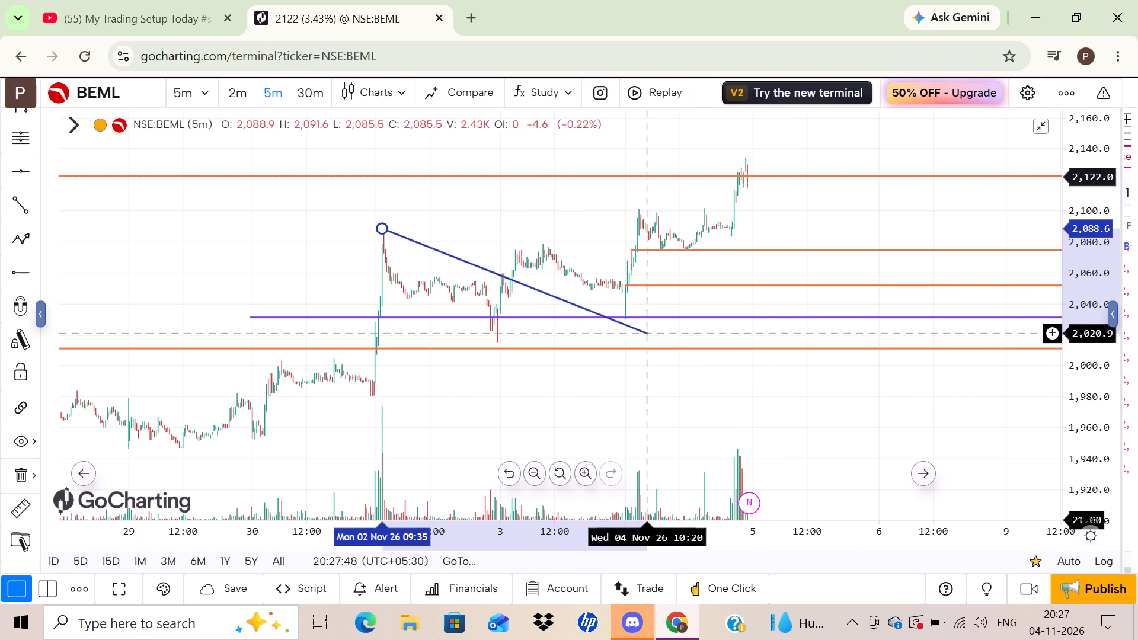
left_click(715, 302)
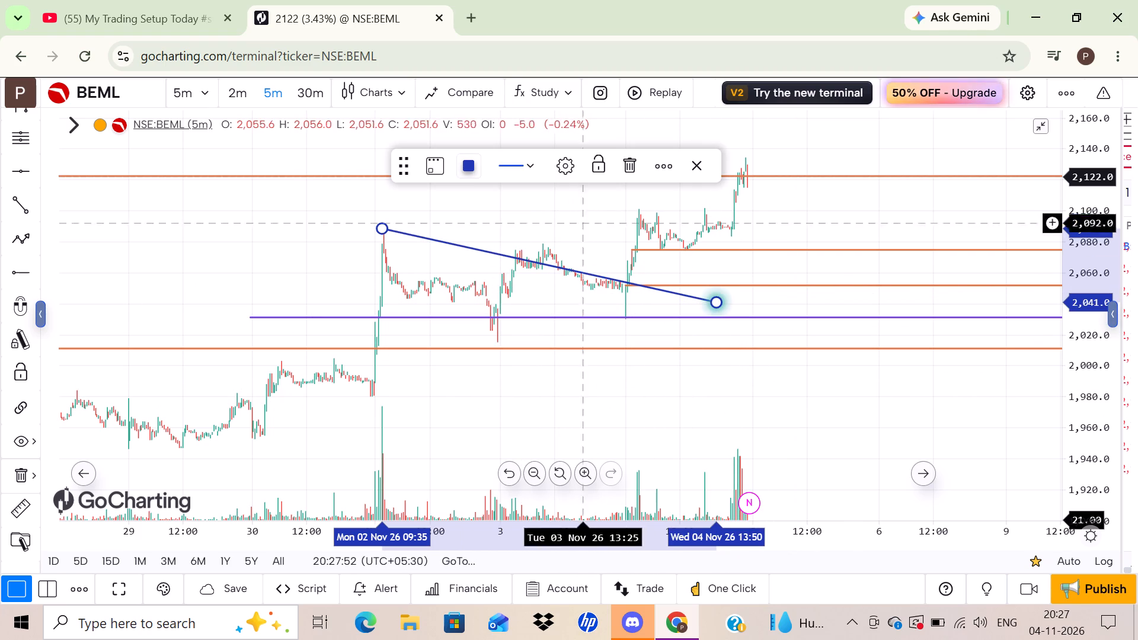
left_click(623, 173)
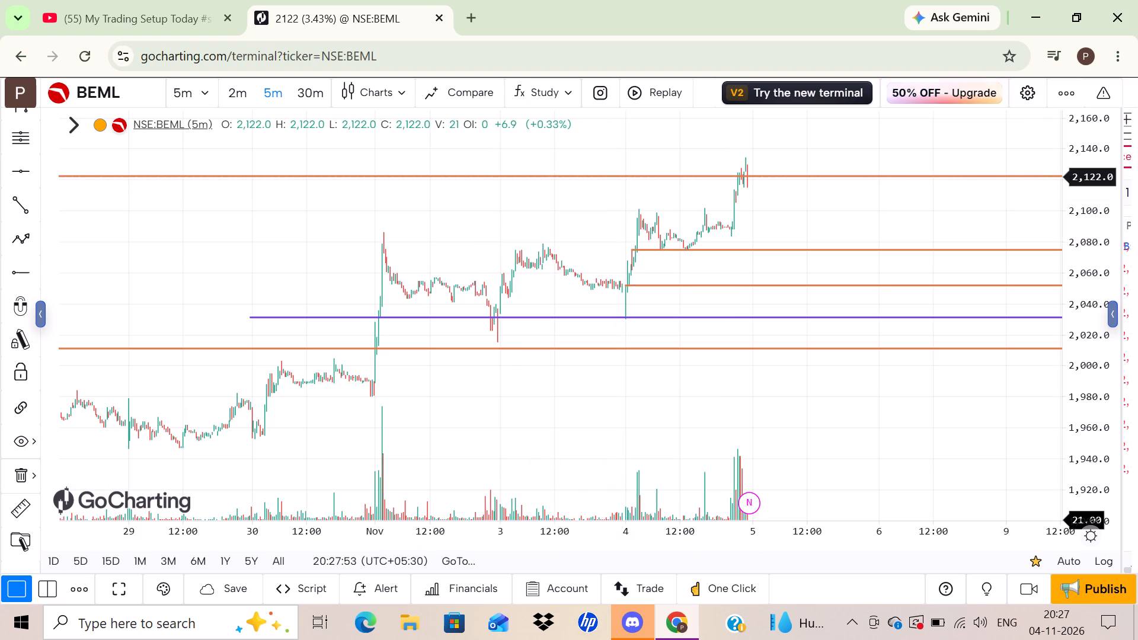
Show the hidden 200-period Exponential Moving Average on BEML's chart.
left_click(59, 117)
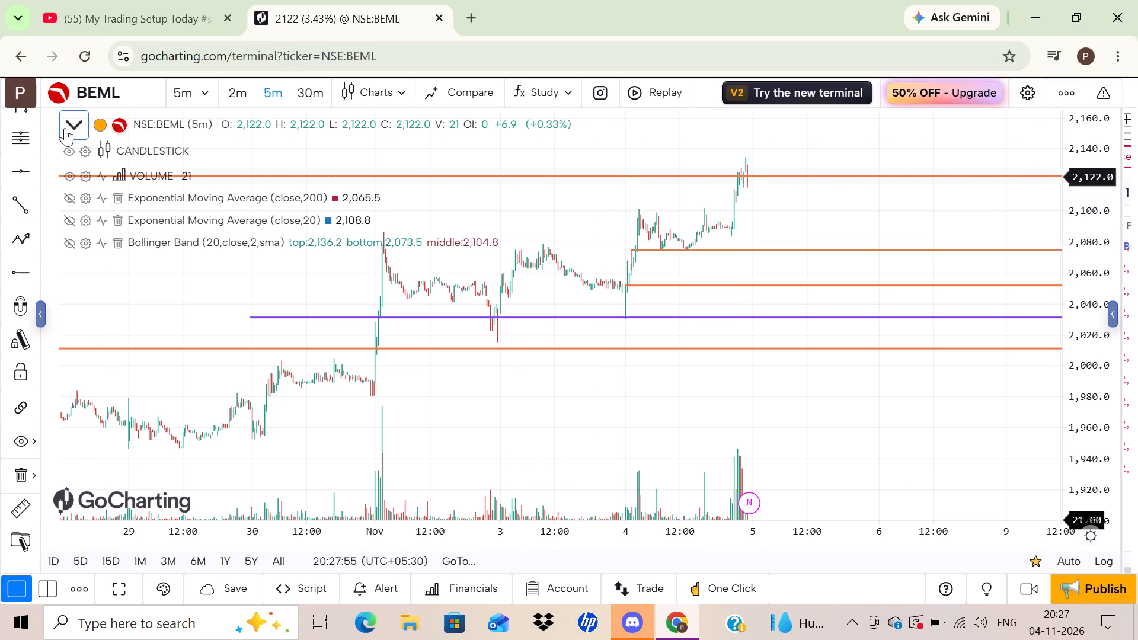
left_click(69, 192)
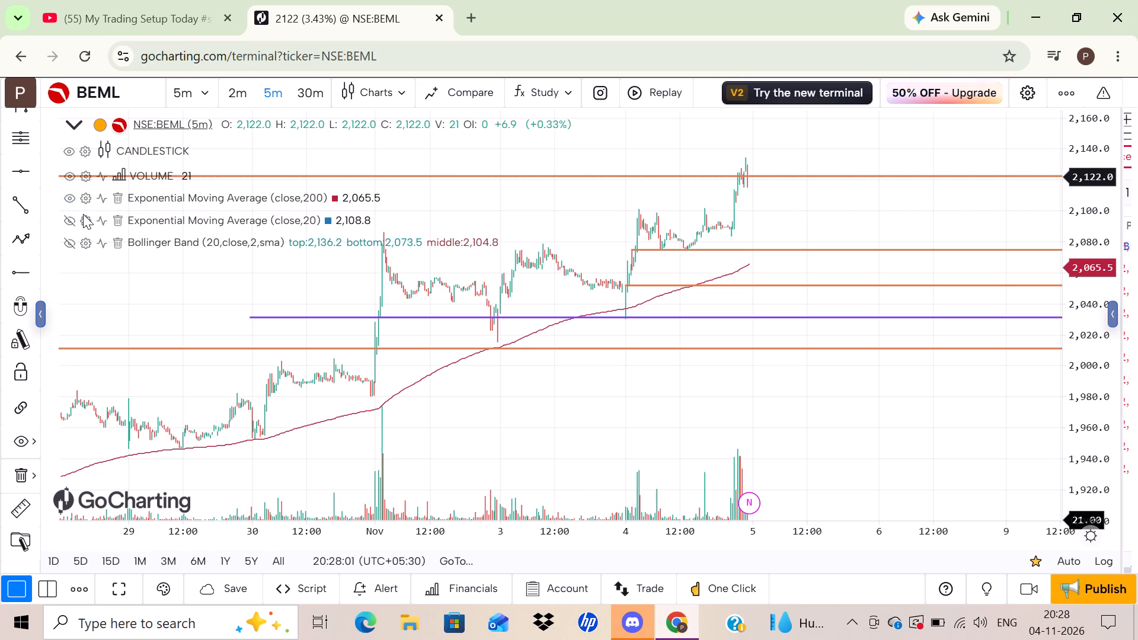
Examine BEML's price against the 200-period EMA and the horizontal rays on the 15-minute and 1-hour timeframes.
left_click(199, 97)
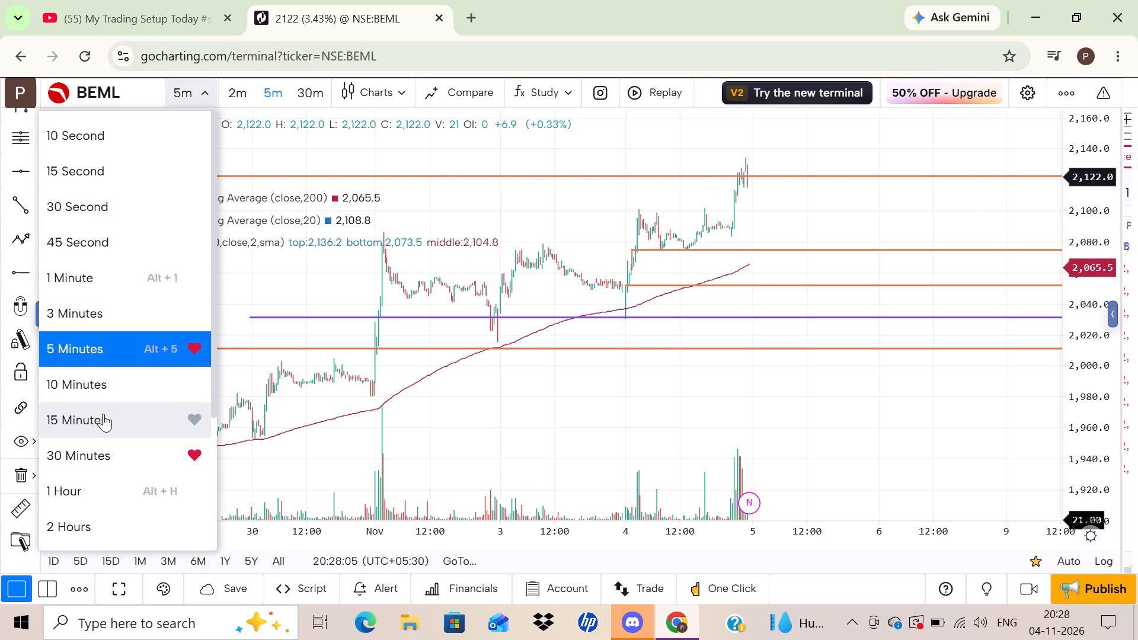
left_click(103, 414)
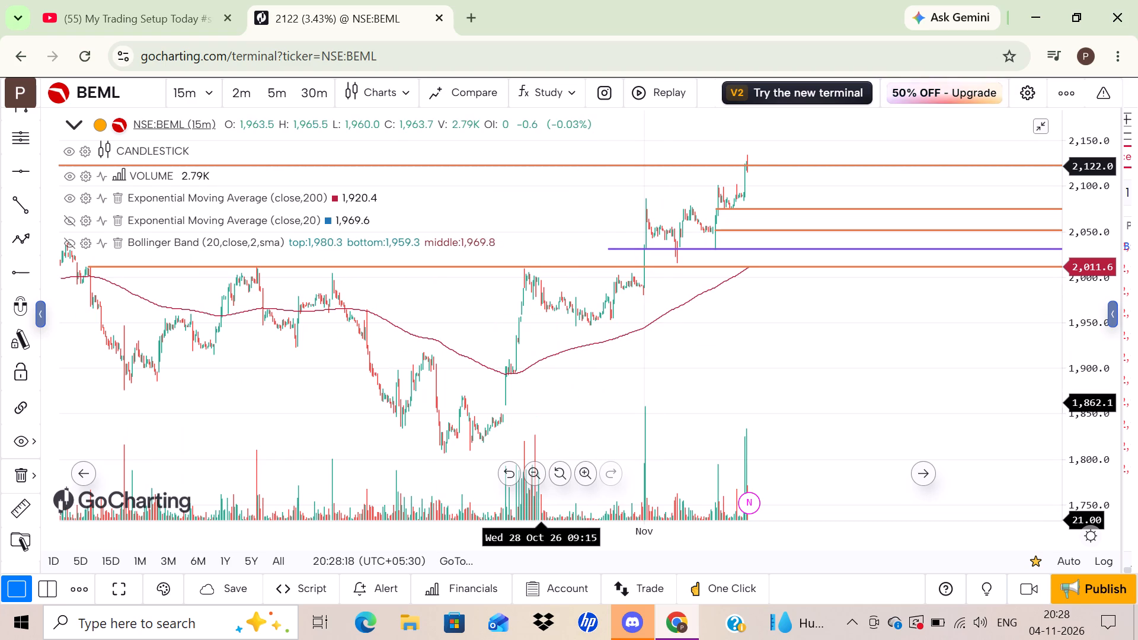
left_click(69, 130)
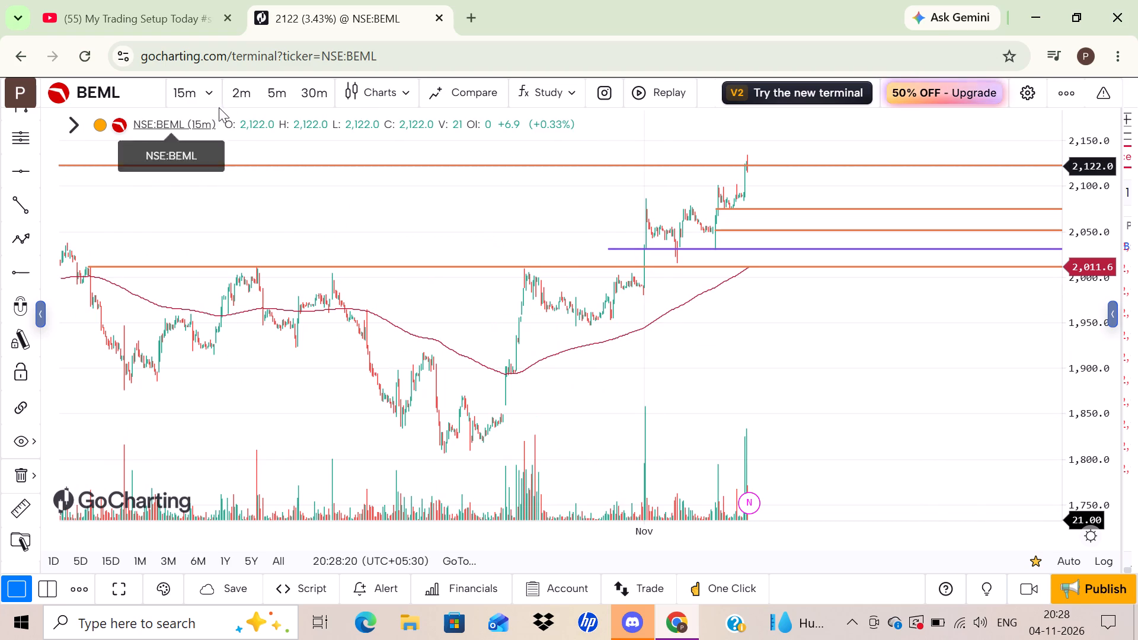
left_click(196, 82)
scroll(179, 228, "down", 2)
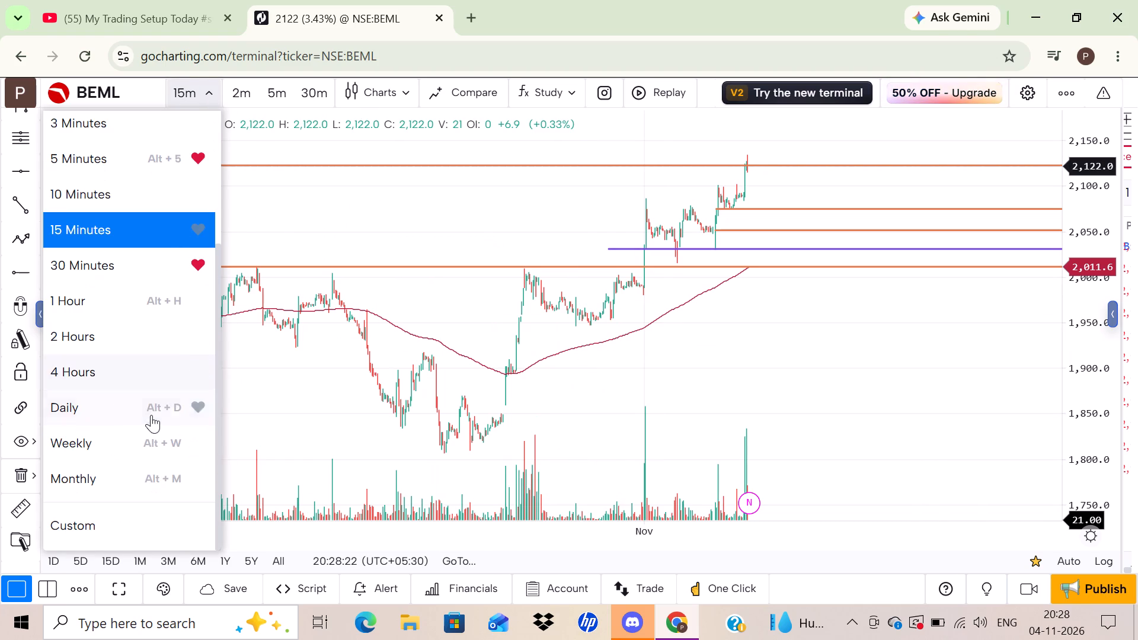
left_click(88, 306)
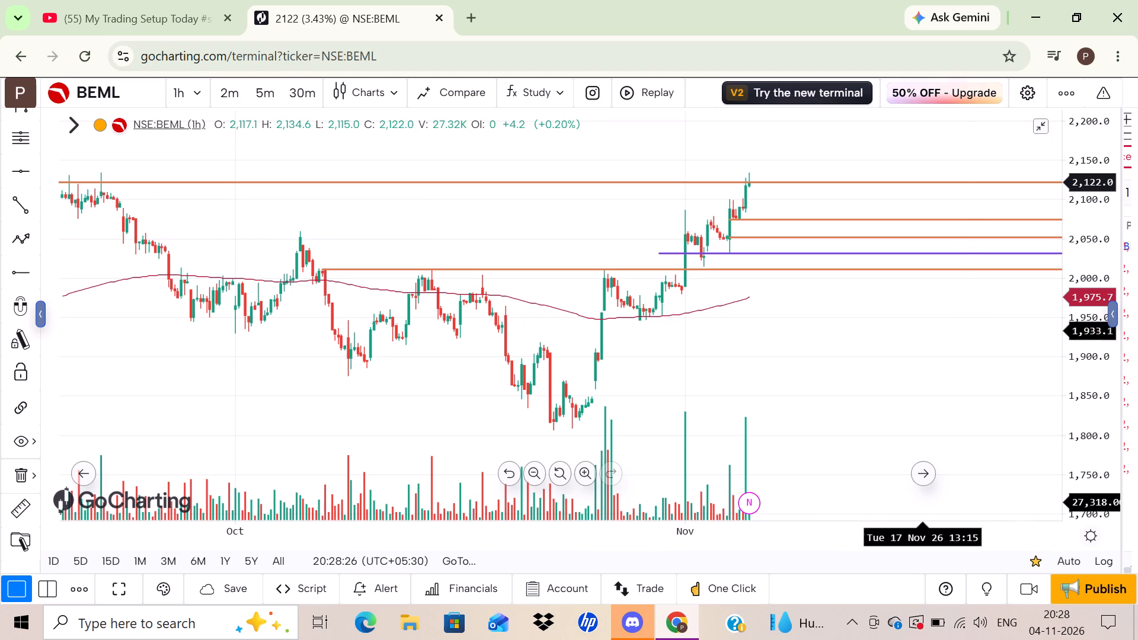
left_click_drag(1089, 357, 1082, 203)
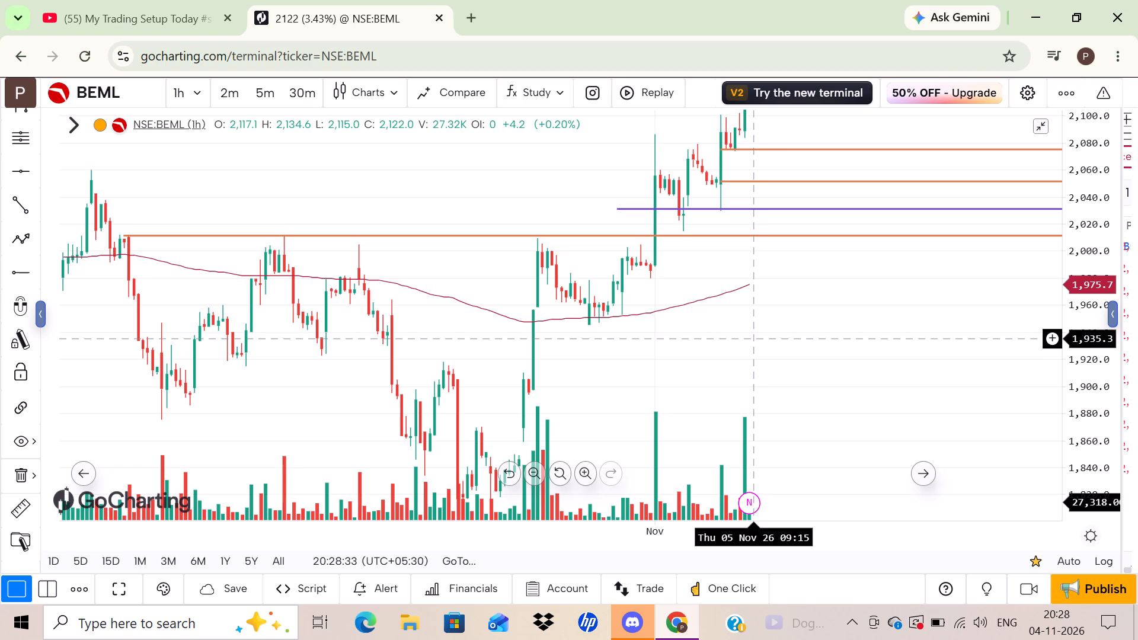
left_click_drag(785, 321, 782, 367)
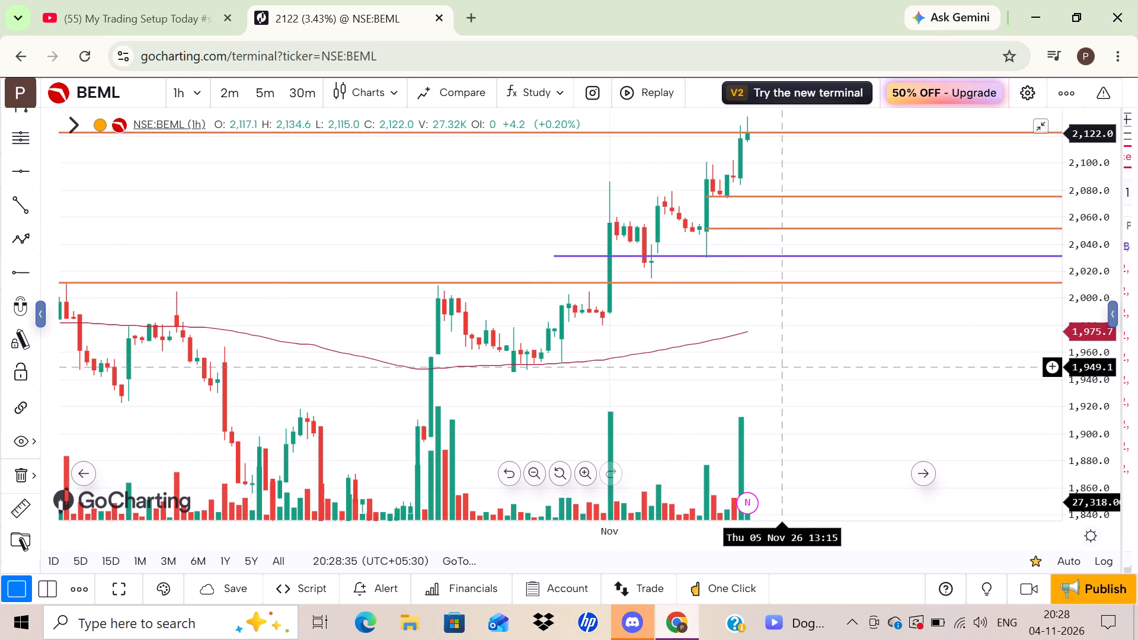
left_click_drag(839, 392, 837, 432)
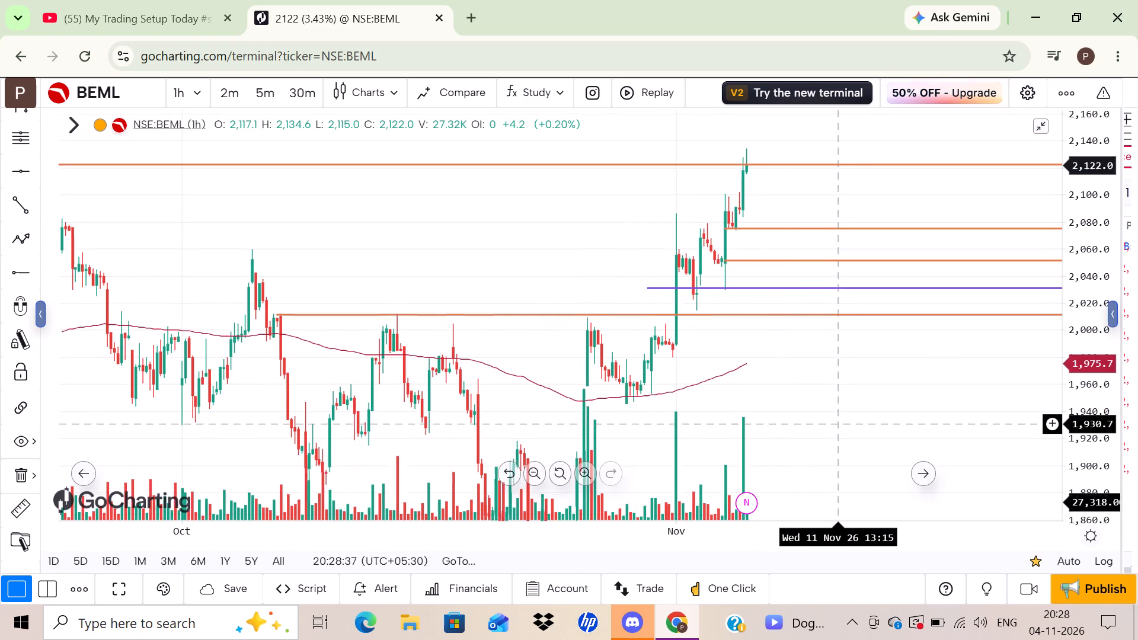
left_click_drag(837, 432, 835, 433)
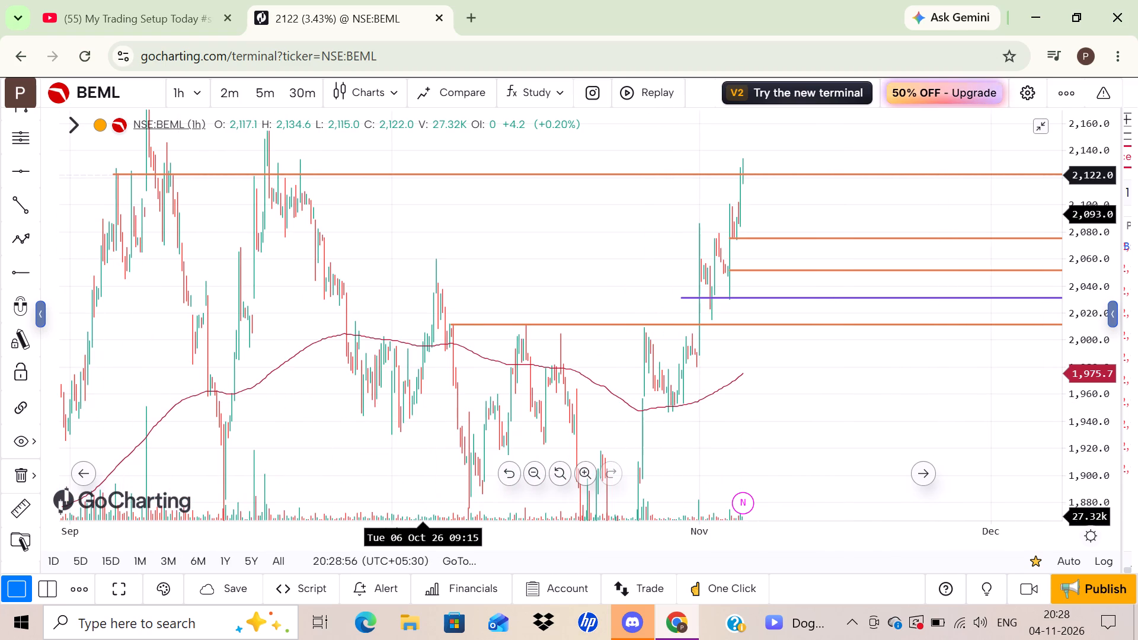
Switch the chart from BEML to TEJASNET using the recently viewed symbols.
left_click(127, 94)
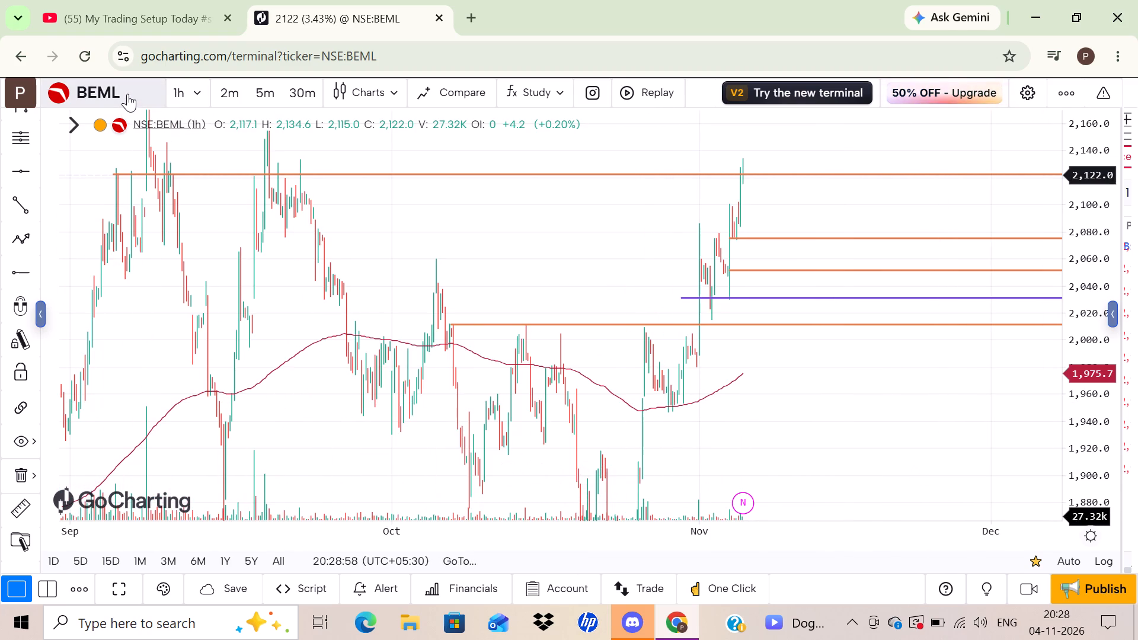
left_click(285, 152)
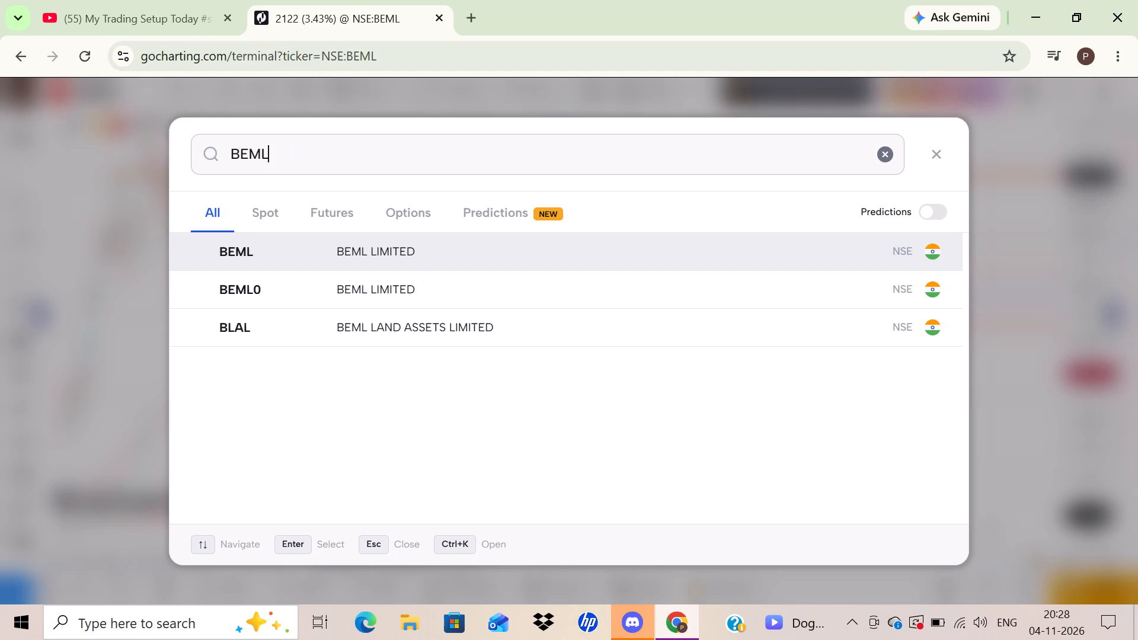
key("BackSpace")
key("BackSpace")
key("BackSpace")
key("BackSpace")
key("BackSpace")
key("BackSpace")
key("BackSpace")
key("BackSpace")
key("BackSpace")
key("BackSpace")
key("BackSpace")
key("BackSpace")
key("BackSpace")
key("BackSpace")
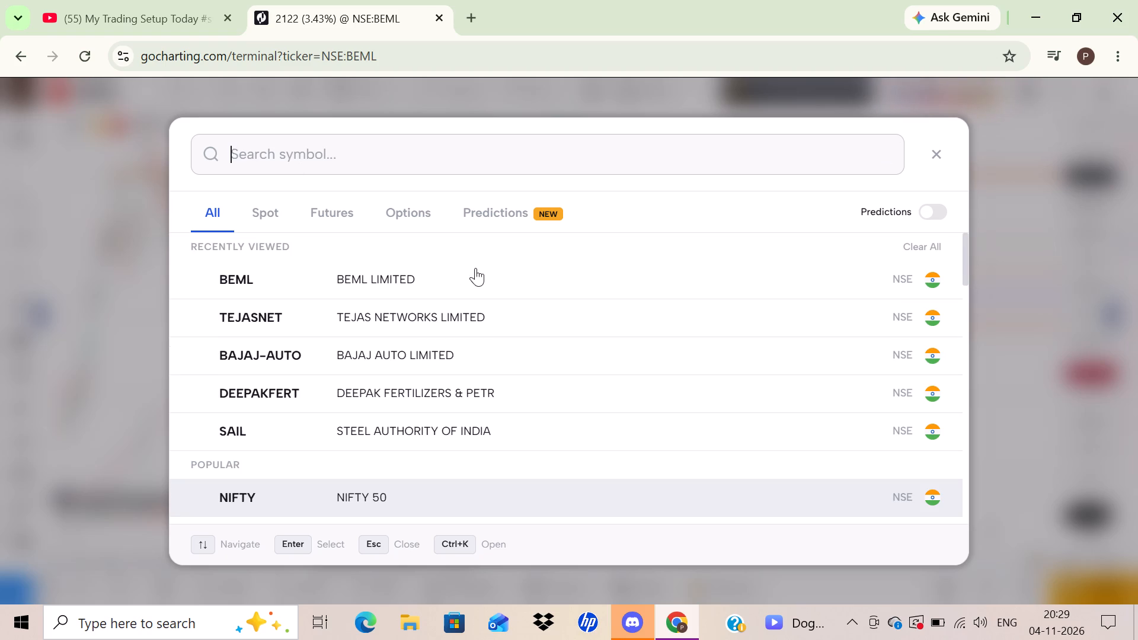
left_click(322, 322)
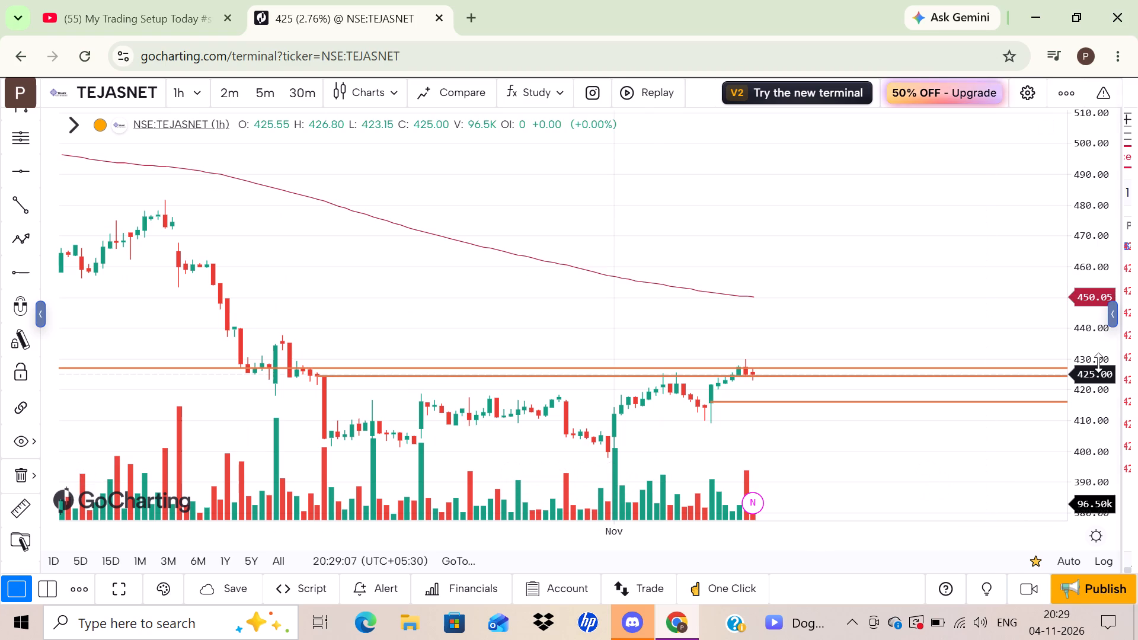
Examine TEJASNET's price against the 200-period EMA and the horizontal rays on the 1-hour, 15-minute and 5-minute timeframes.
left_click_drag(1097, 361, 1040, 209)
left_click_drag(880, 306, 900, 231)
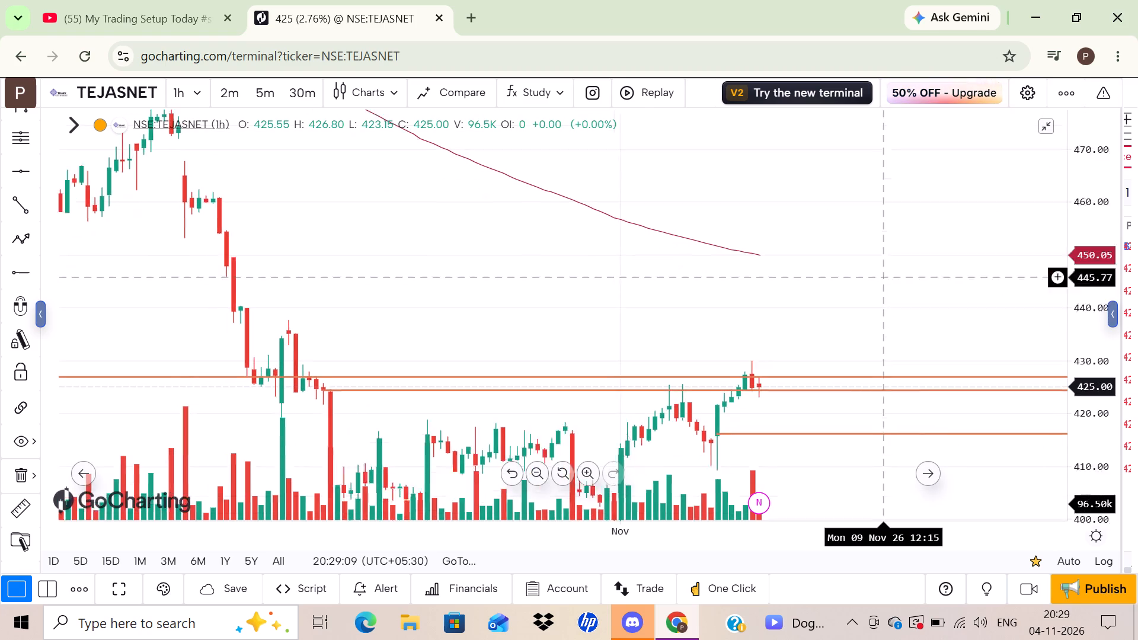
left_click_drag(900, 231, 909, 169)
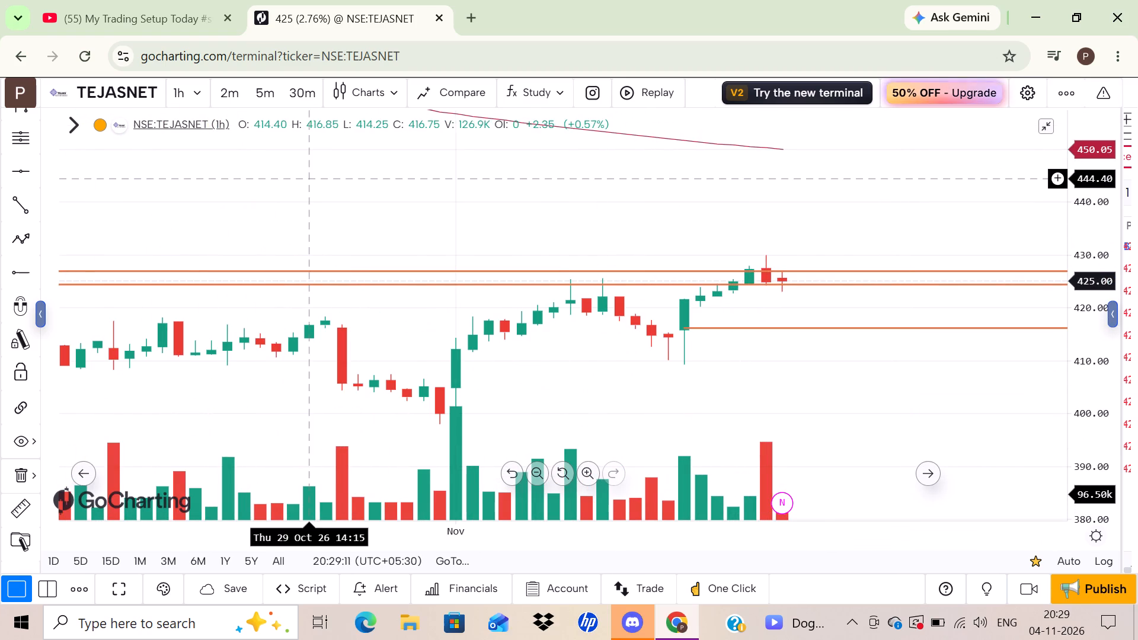
left_click(189, 92)
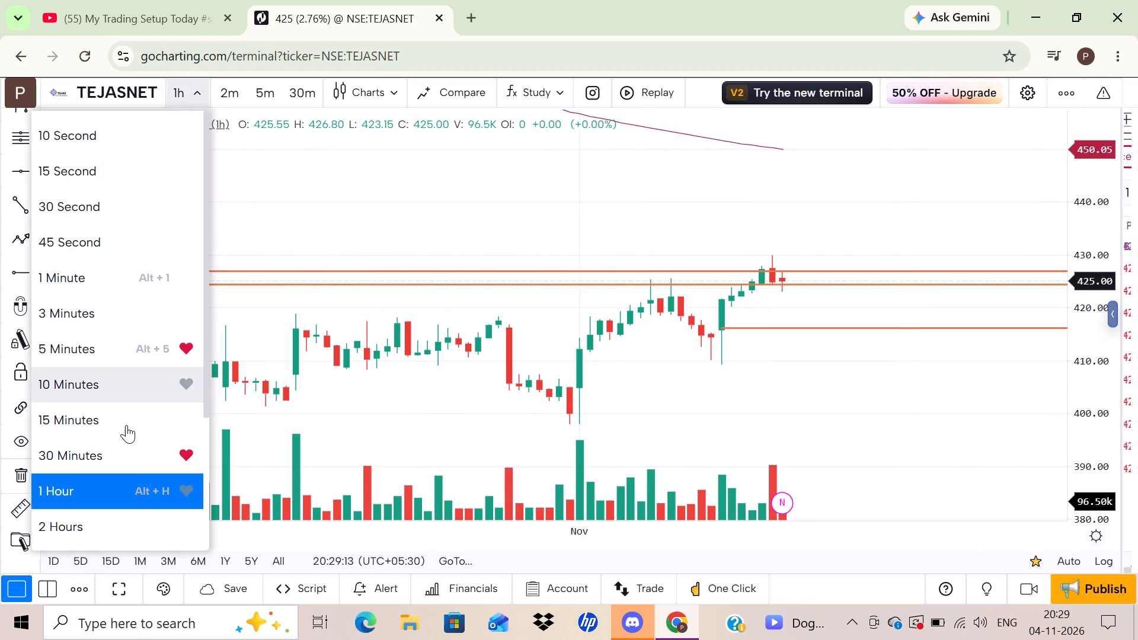
left_click(103, 429)
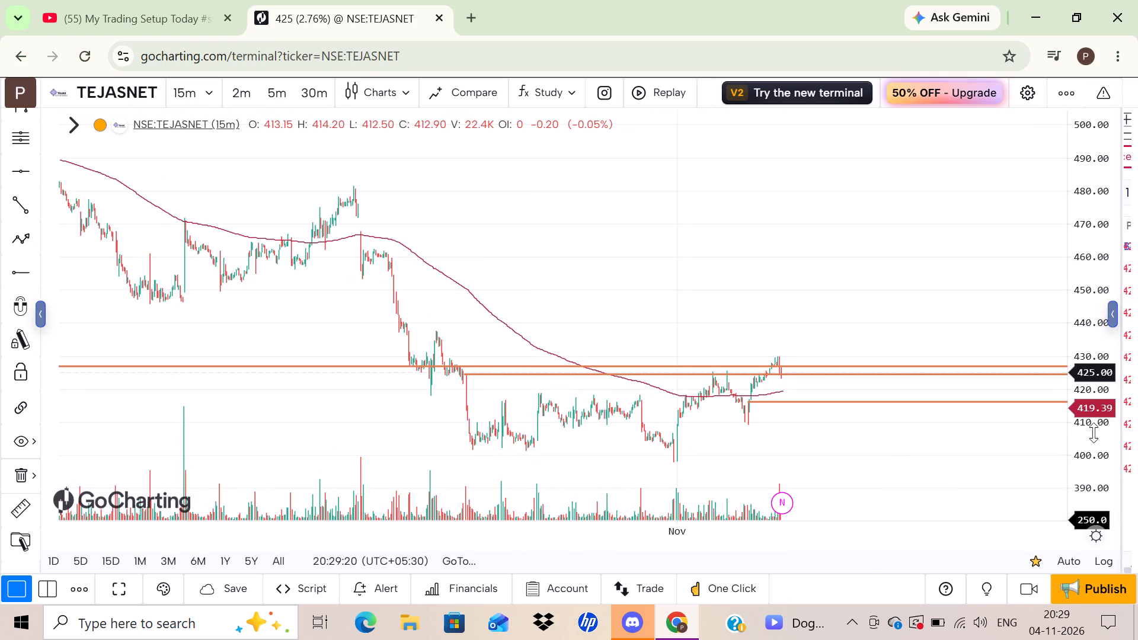
left_click_drag(1094, 431, 1034, 216)
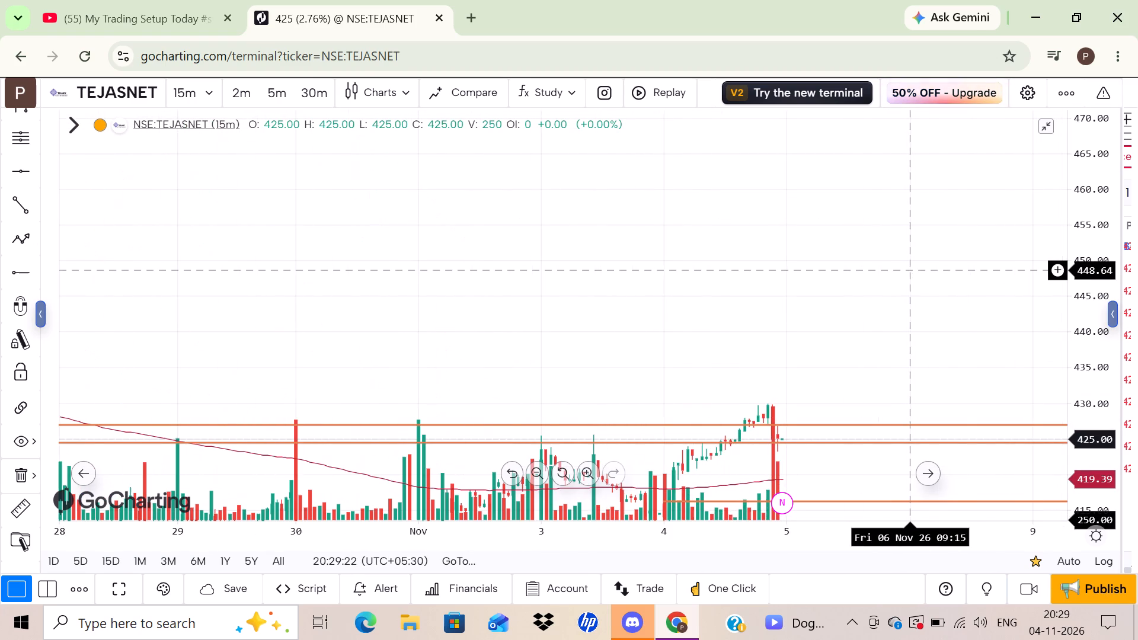
left_click_drag(922, 294, 868, 194)
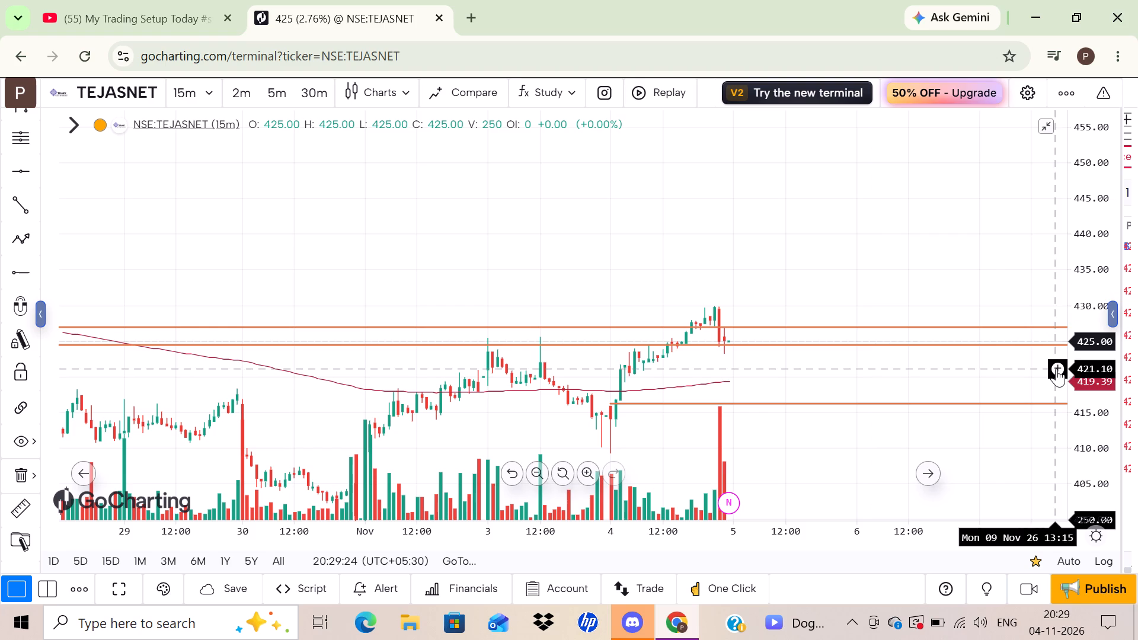
left_click_drag(1090, 360, 1006, 90)
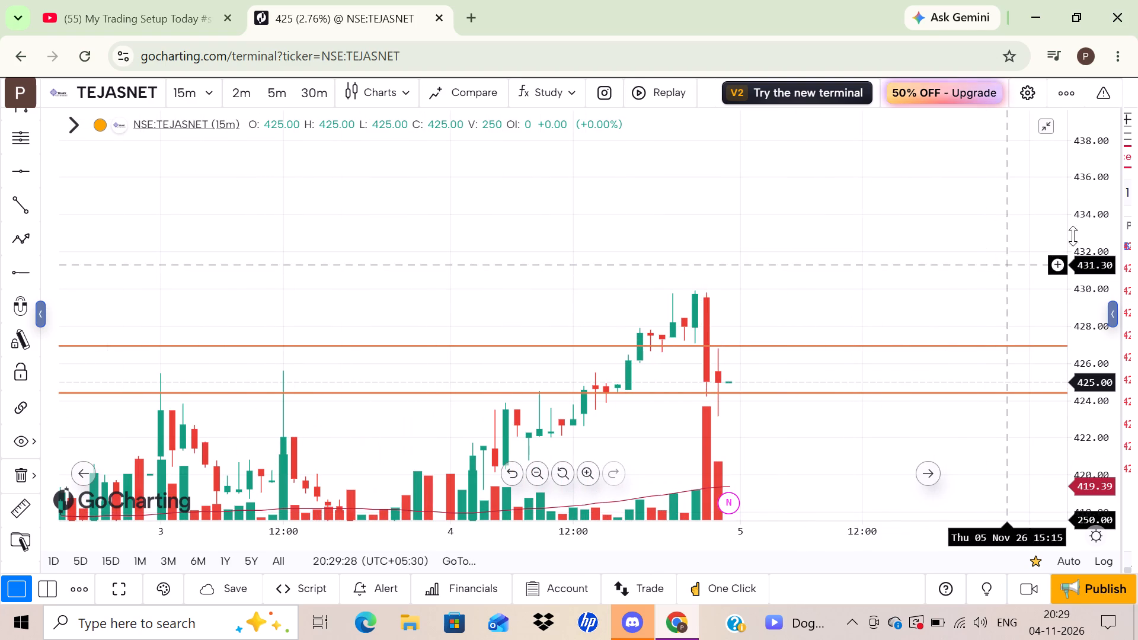
left_click_drag(1089, 203, 1090, 267)
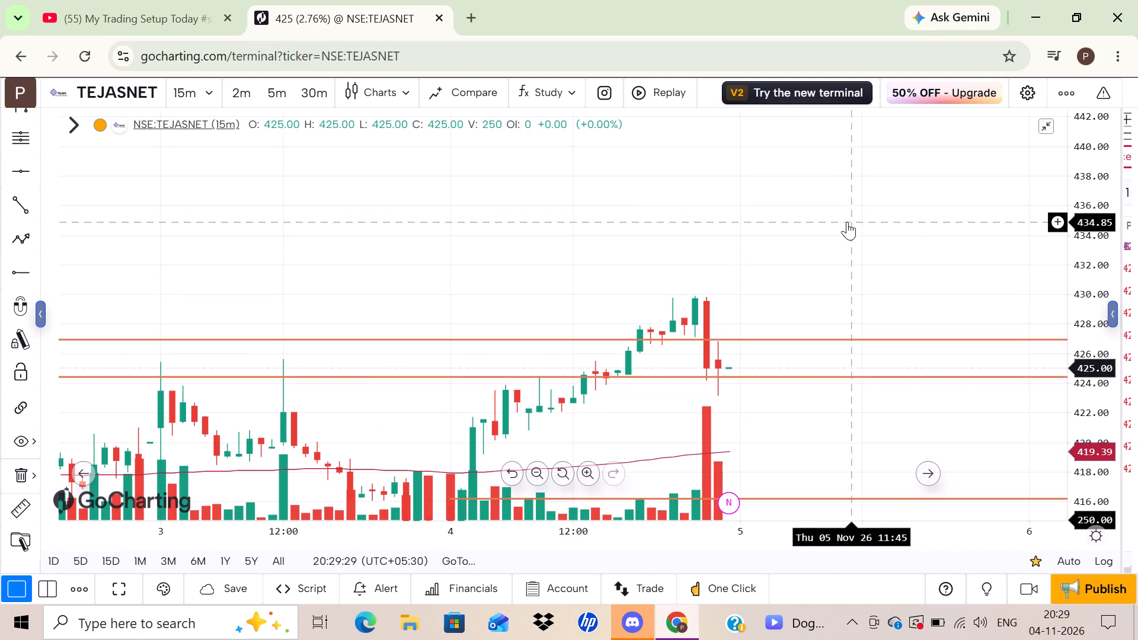
left_click_drag(847, 222, 840, 221)
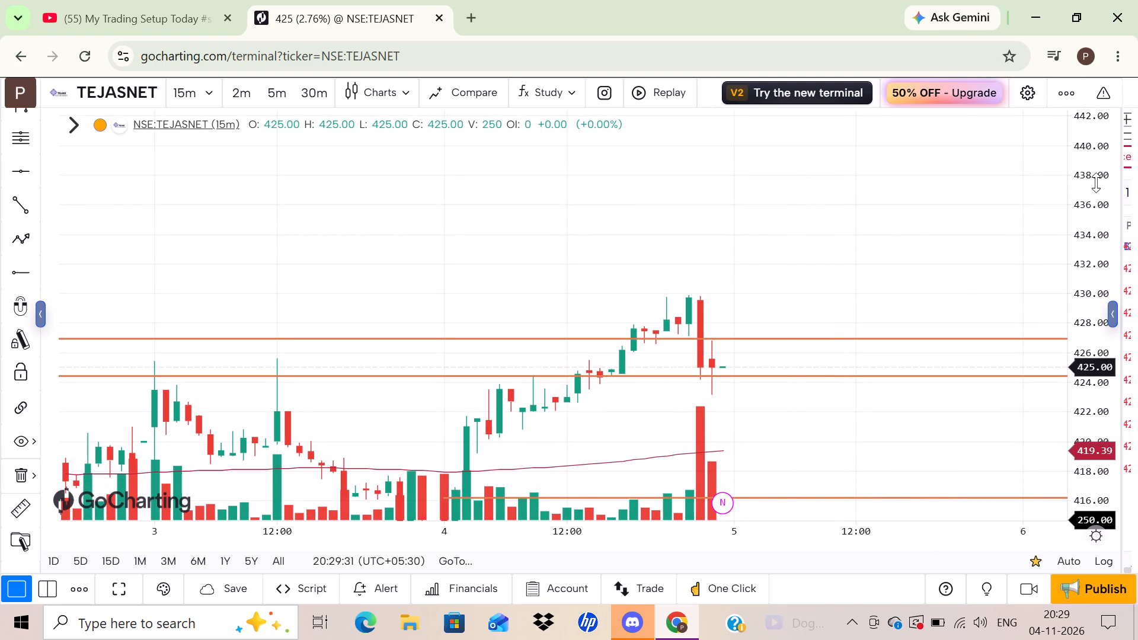
left_click_drag(1096, 183, 1097, 309)
left_click_drag(832, 253, 824, 164)
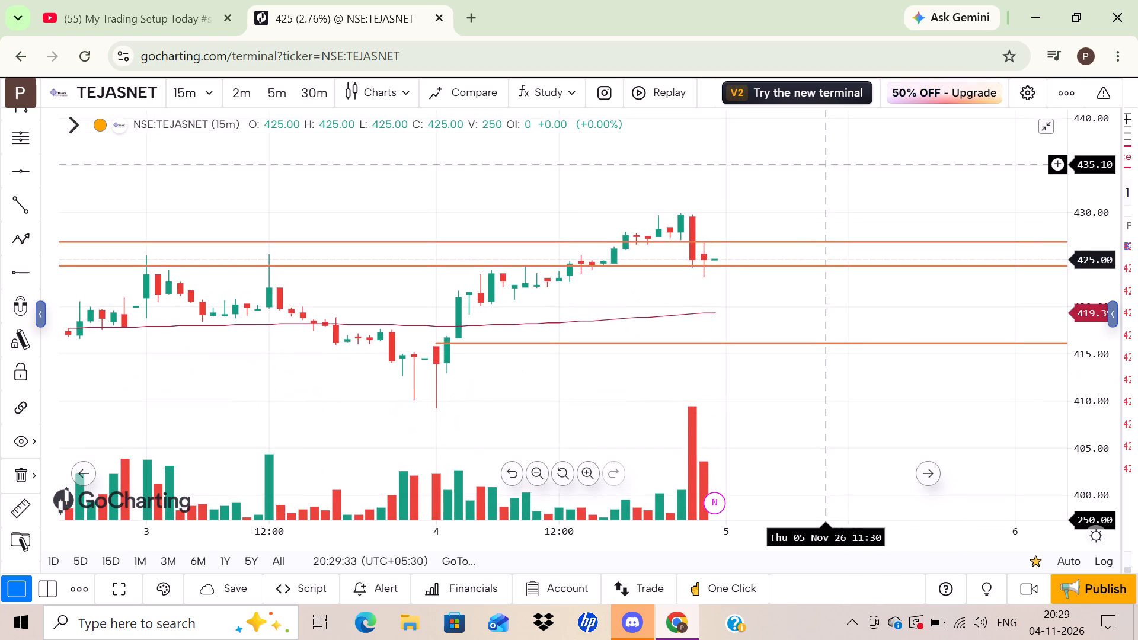
left_click(270, 92)
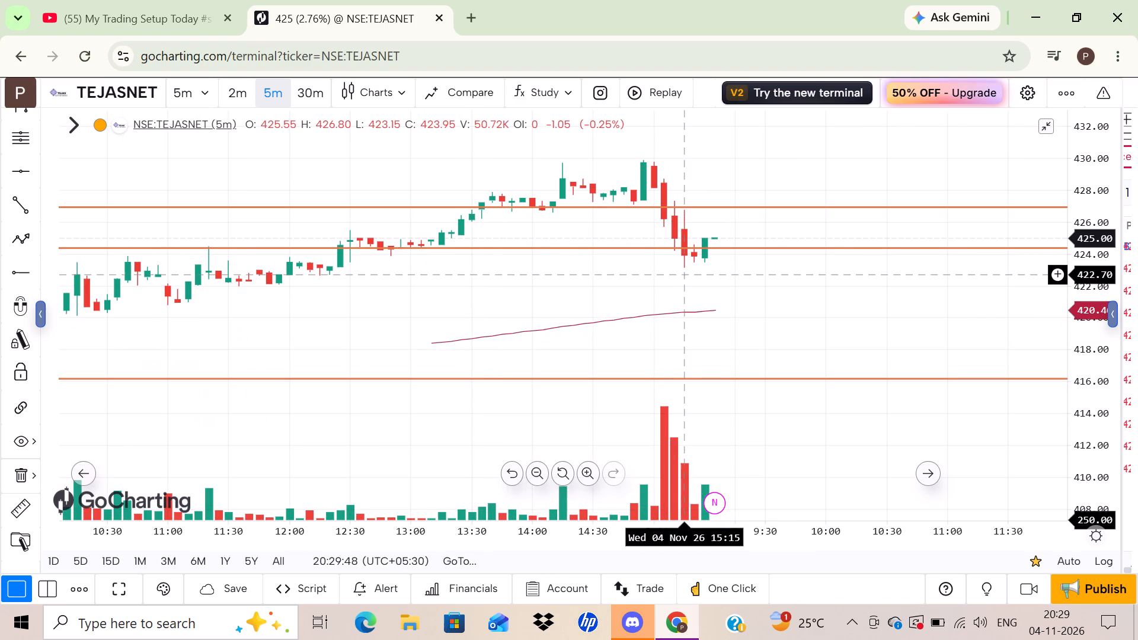
left_click_drag(685, 274, 672, 351)
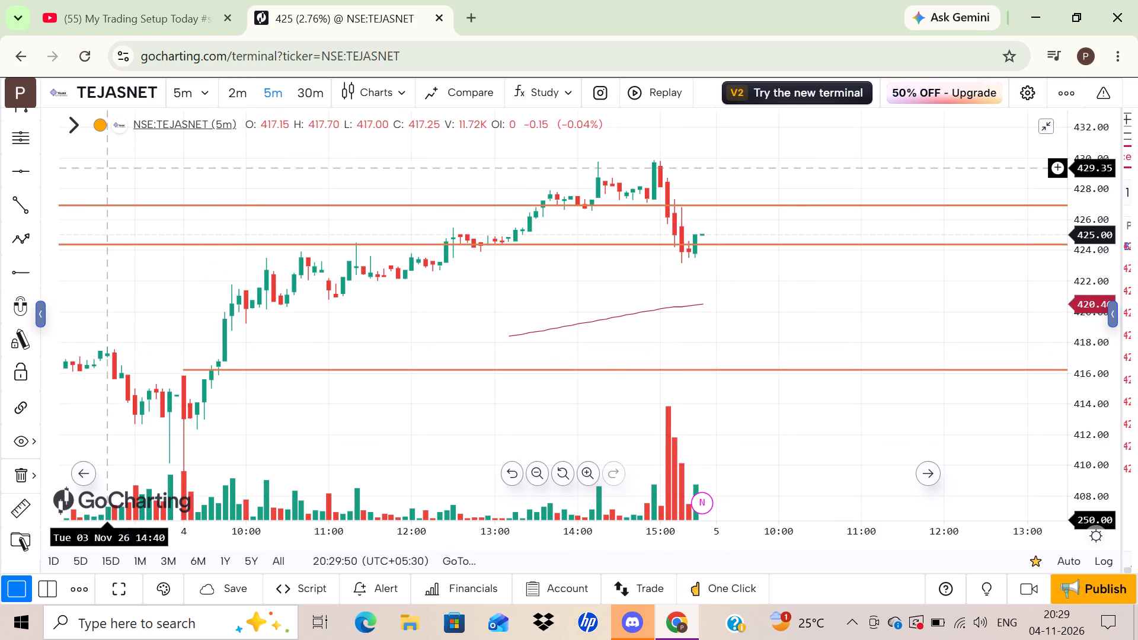
Open the symbol search and clear TEJASNET from it to look up another stock.
left_click(149, 92)
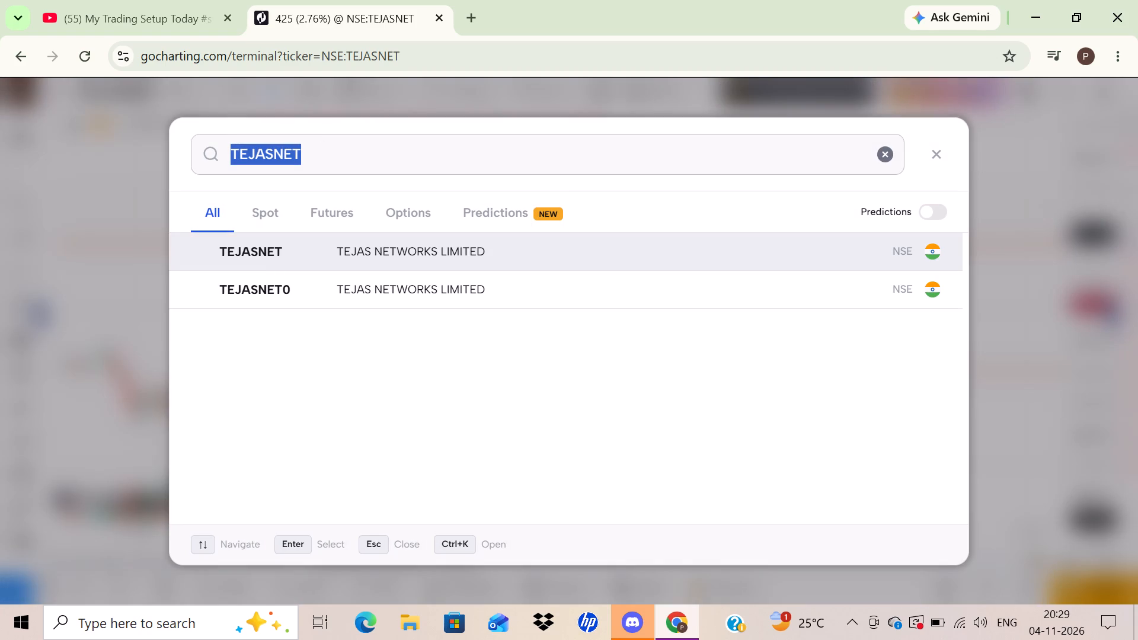
left_click(315, 152)
key("BackSpace")
key("BackSpace")
key("BackSpace")
key("BackSpace")
key("BackSpace")
key("BackSpace")
key("BackSpace")
key("BackSpace")
key("BackSpace")
key("BackSpace")
key("BackSpace")
key("BackSpace")
key("BackSpace")
key("BackSpace")
key("BackSpace")
key("BackSpace")
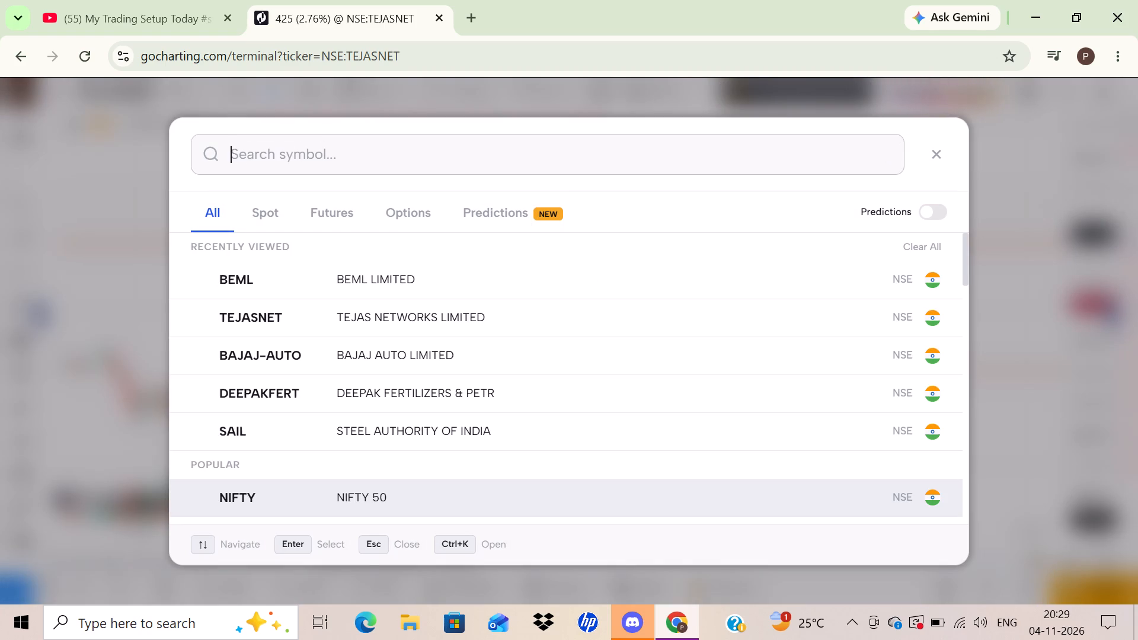